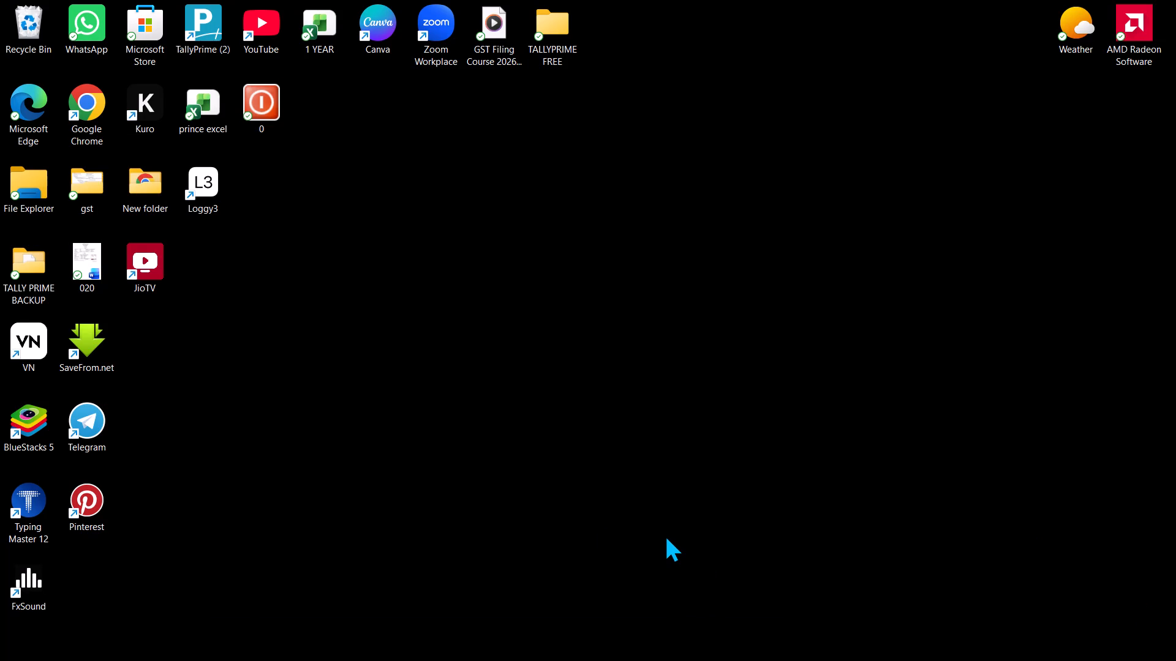
Open the Download folder in the S24 phone's internal storage in File Explorer.
double_click(39, 177)
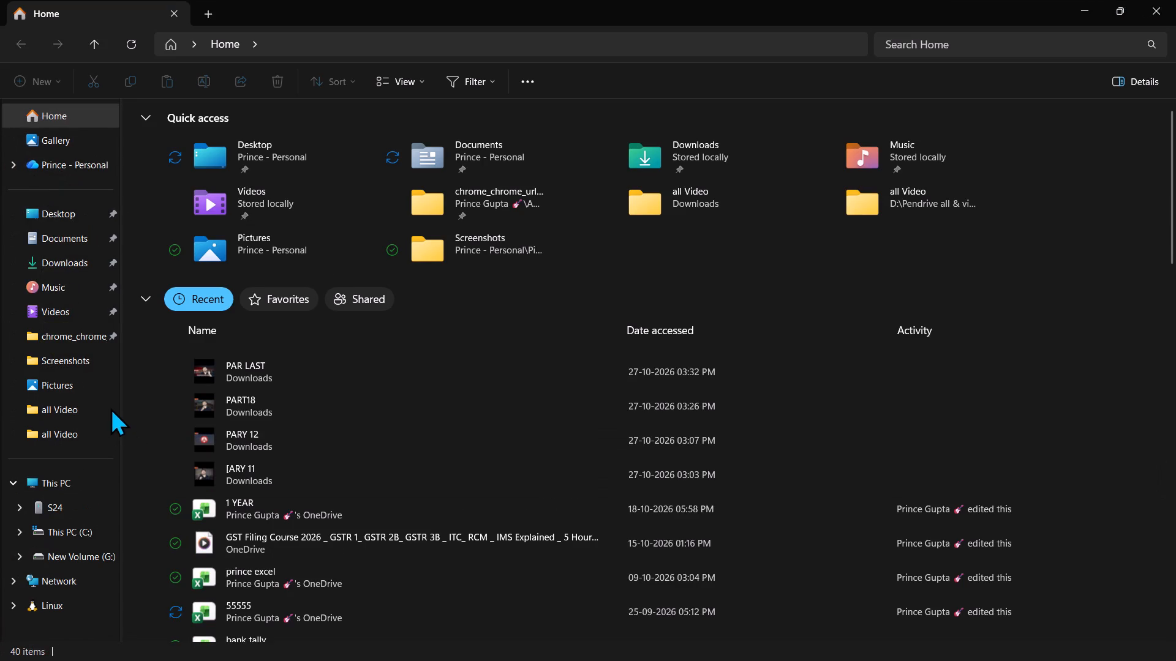
double_click(84, 263)
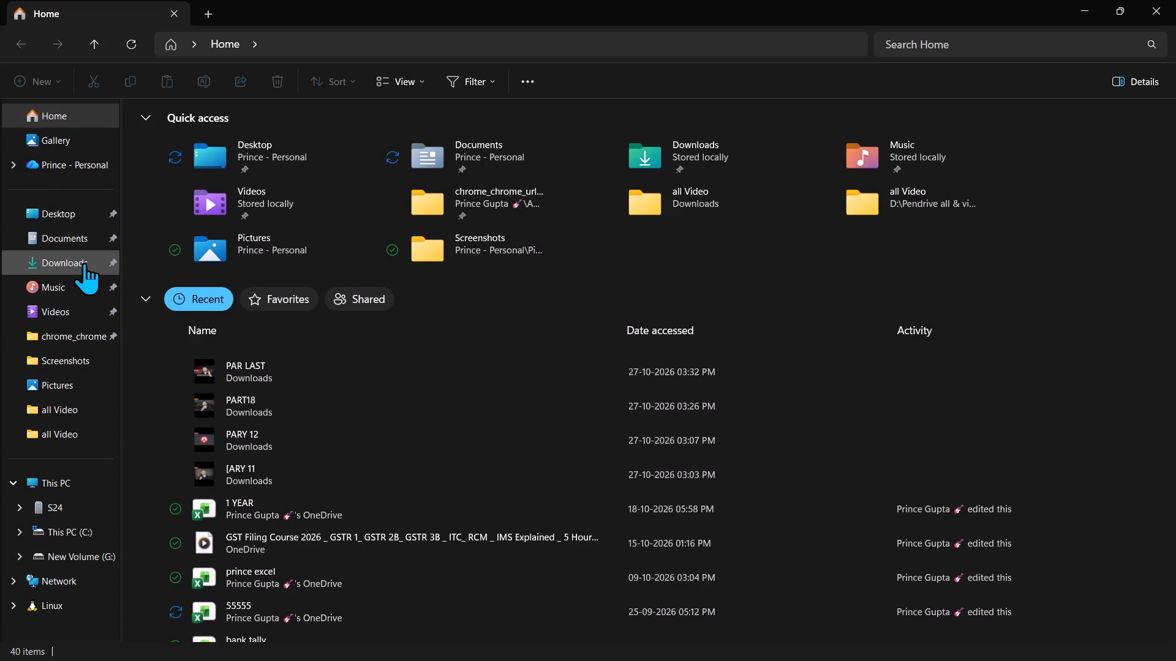
double_click(66, 508)
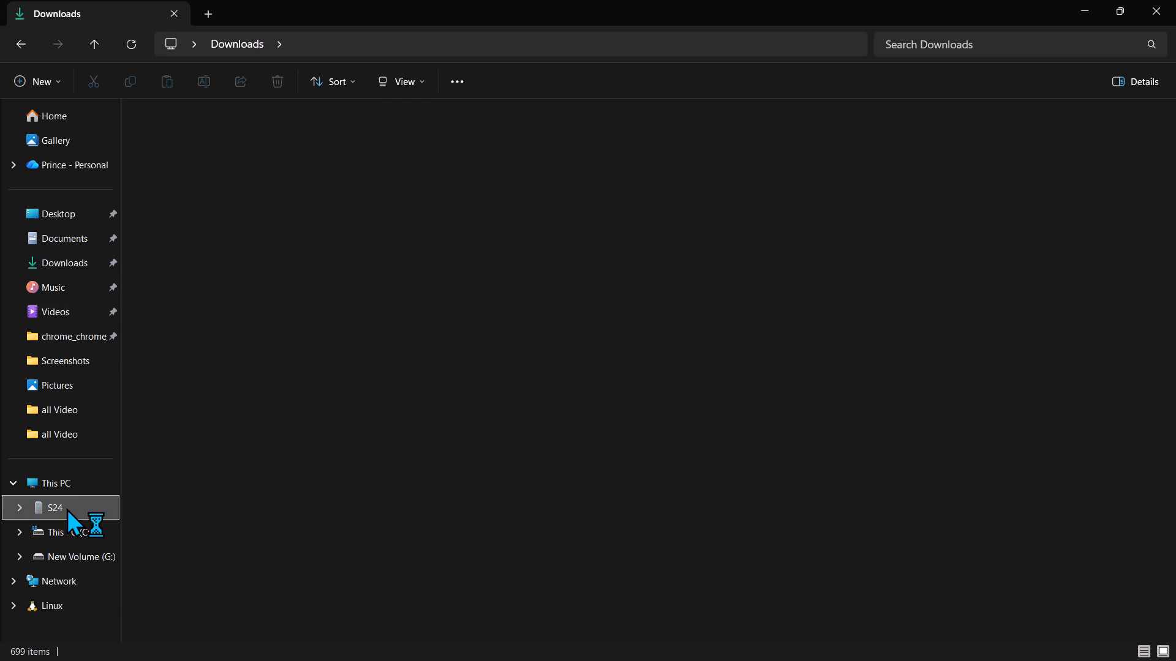
double_click(216, 124)
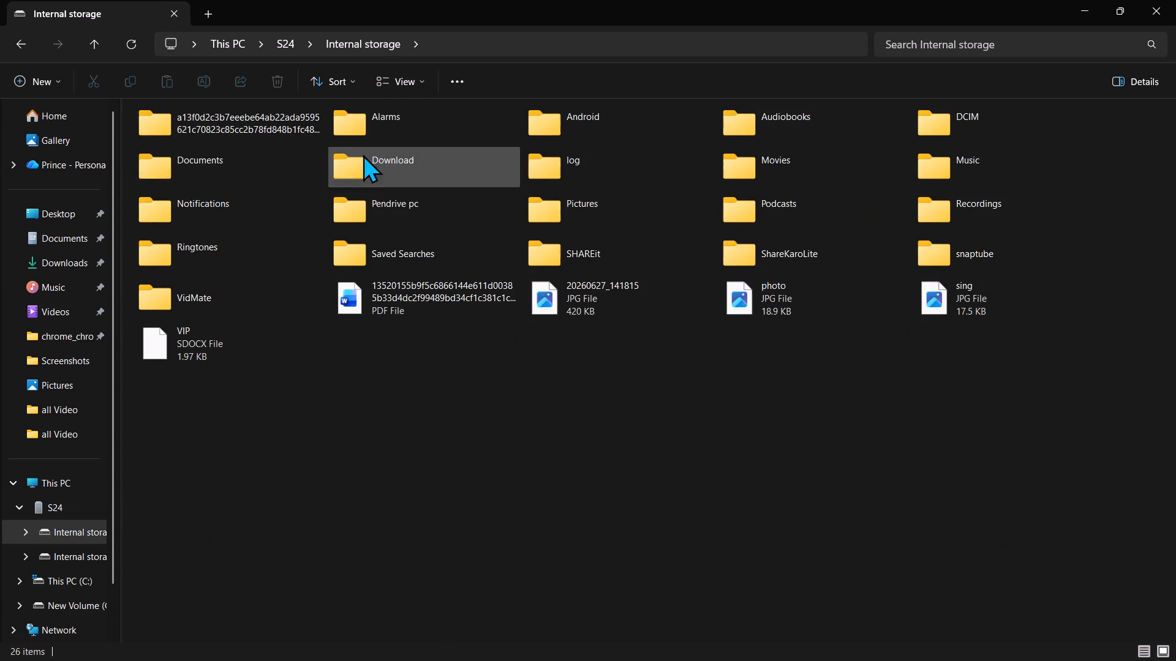
double_click(461, 171)
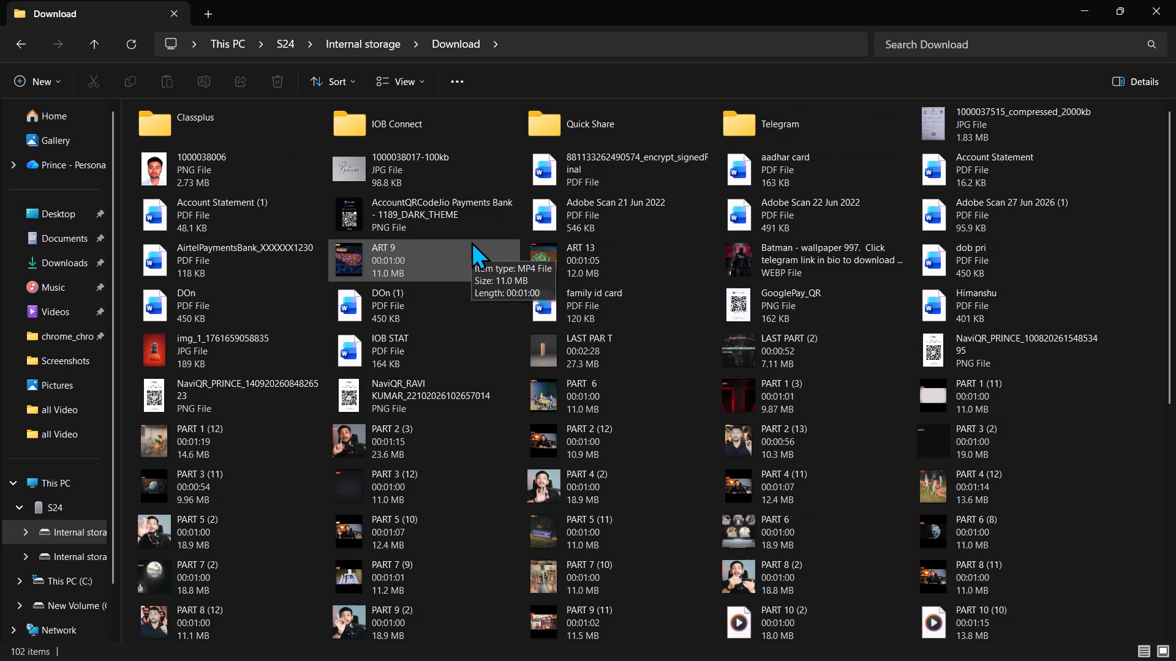
Search the folder for CD, copy the video "When One Disturbing CD shook Indian Politics!" to the PC's Downloads, and open Downloads.
click(939, 43)
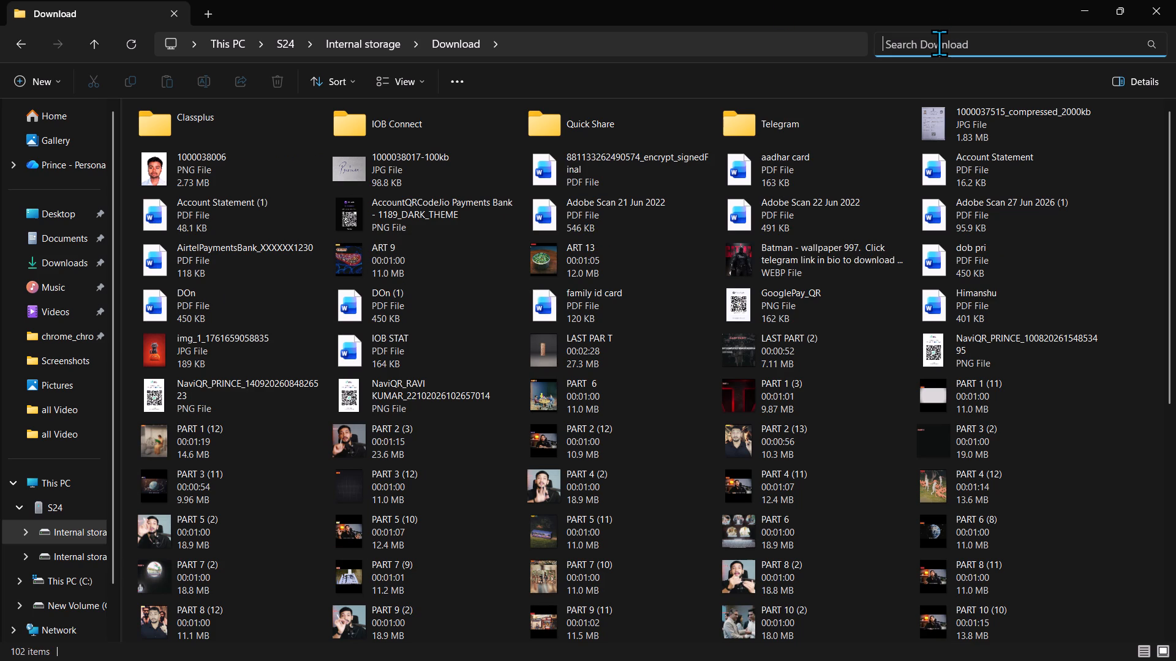
text(CD)
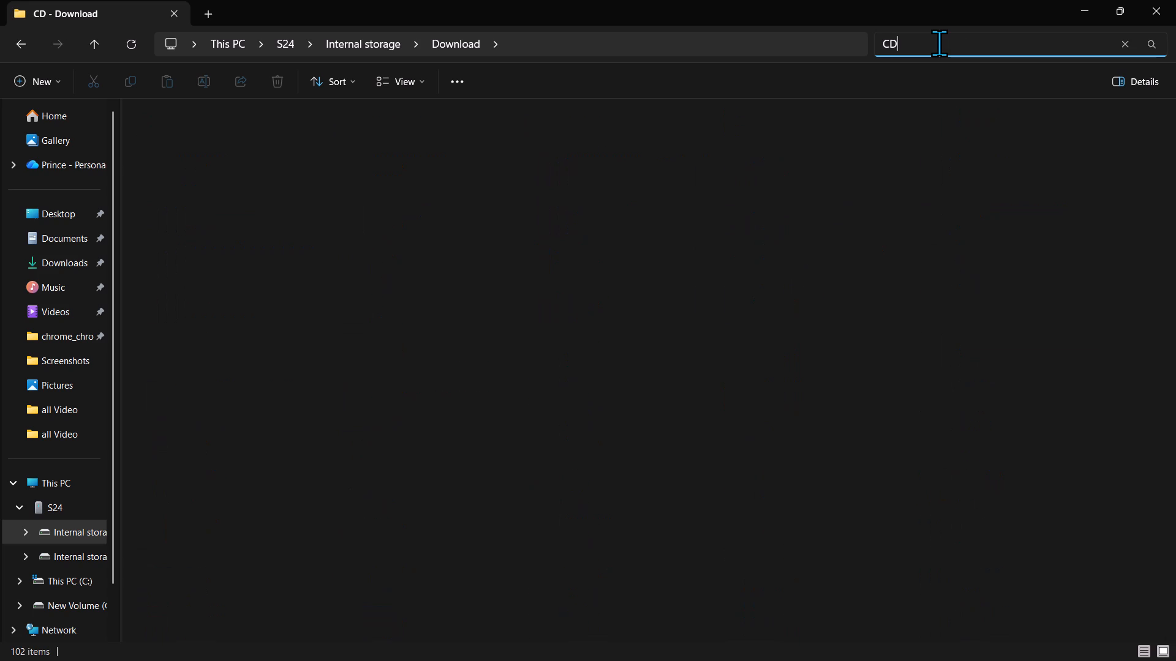
key(Return)
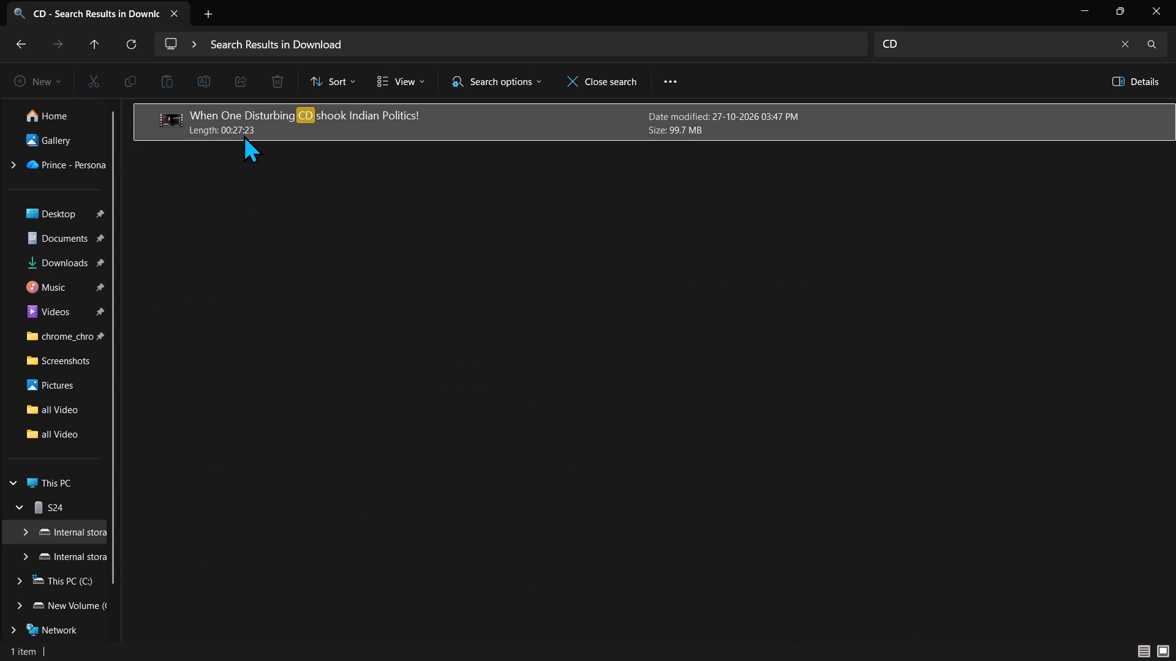
drag(243, 135, 45, 264)
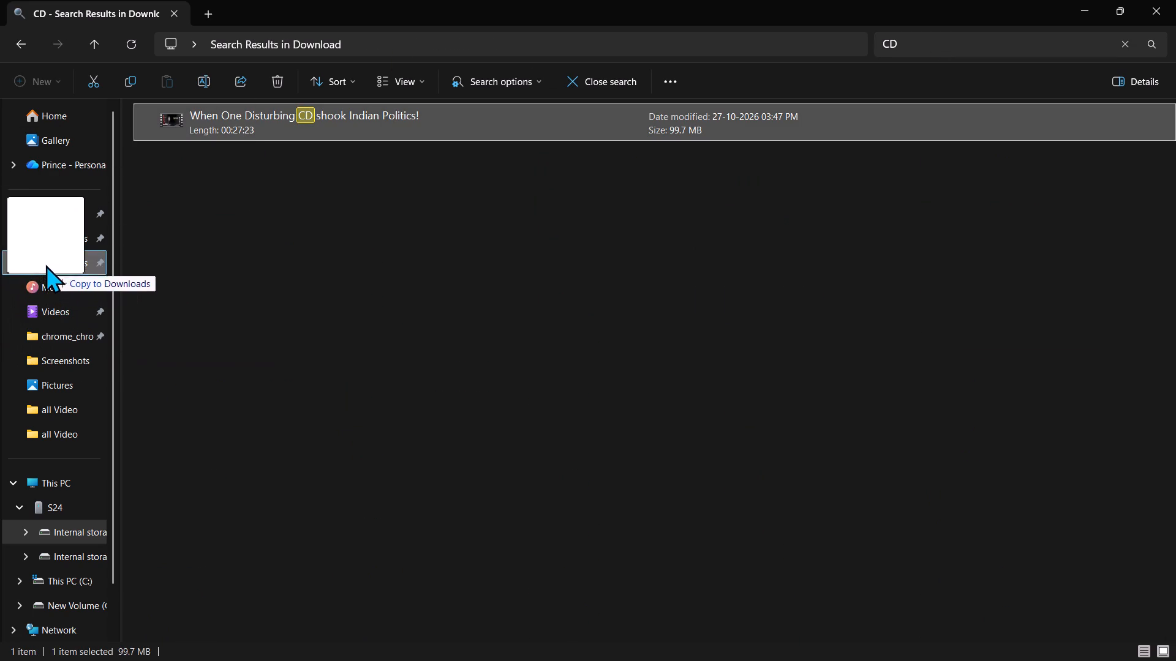
drag(45, 264, 46, 260)
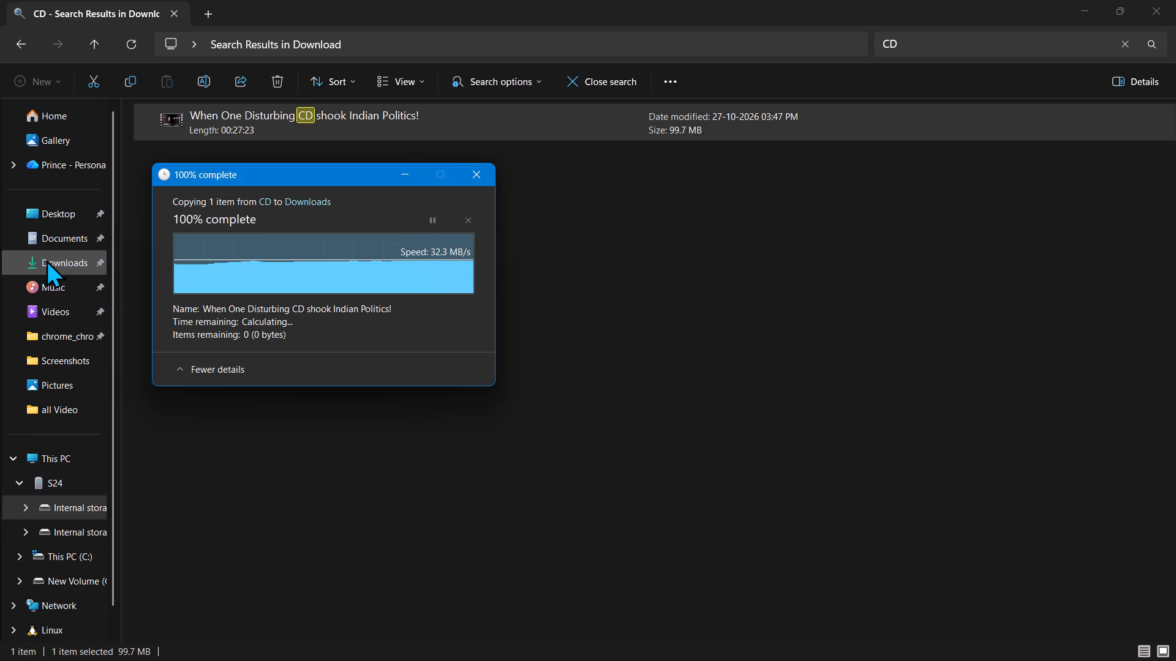
click(46, 260)
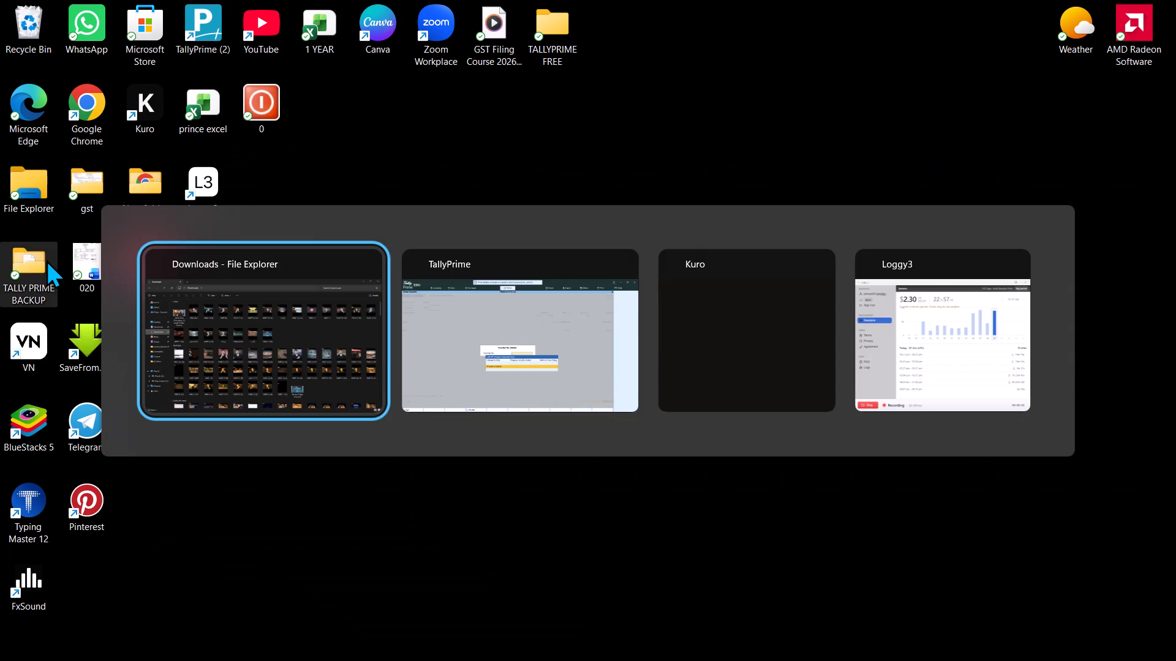
Switch to TallyPrime and quit the currently open screen without saving.
key(ctrl+q)
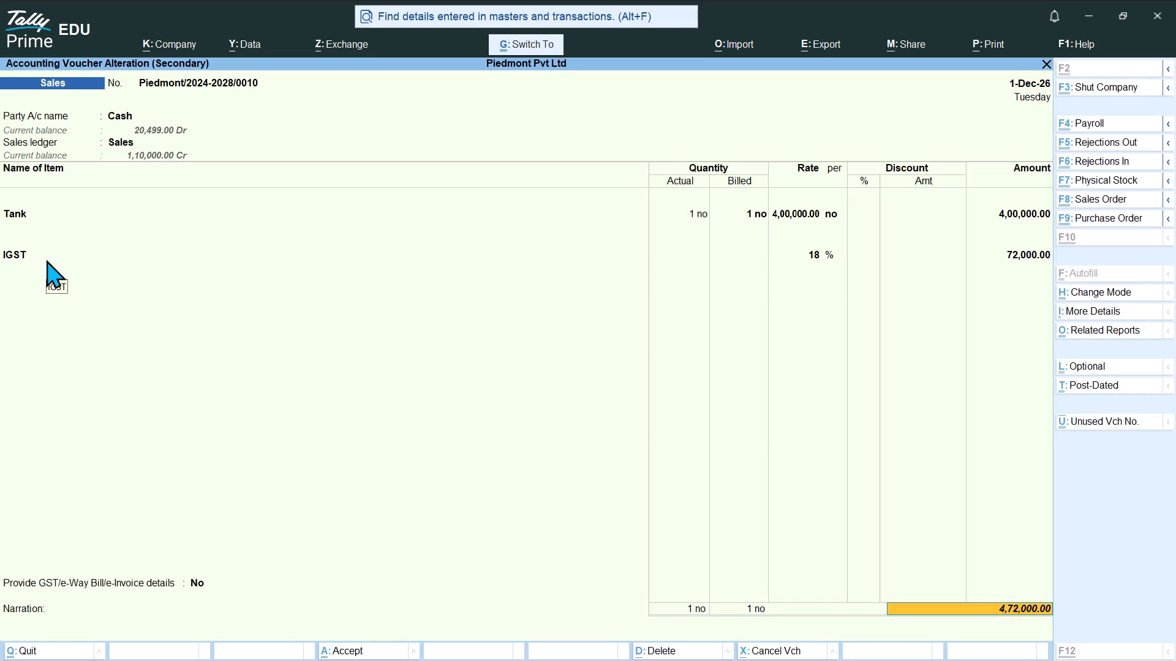
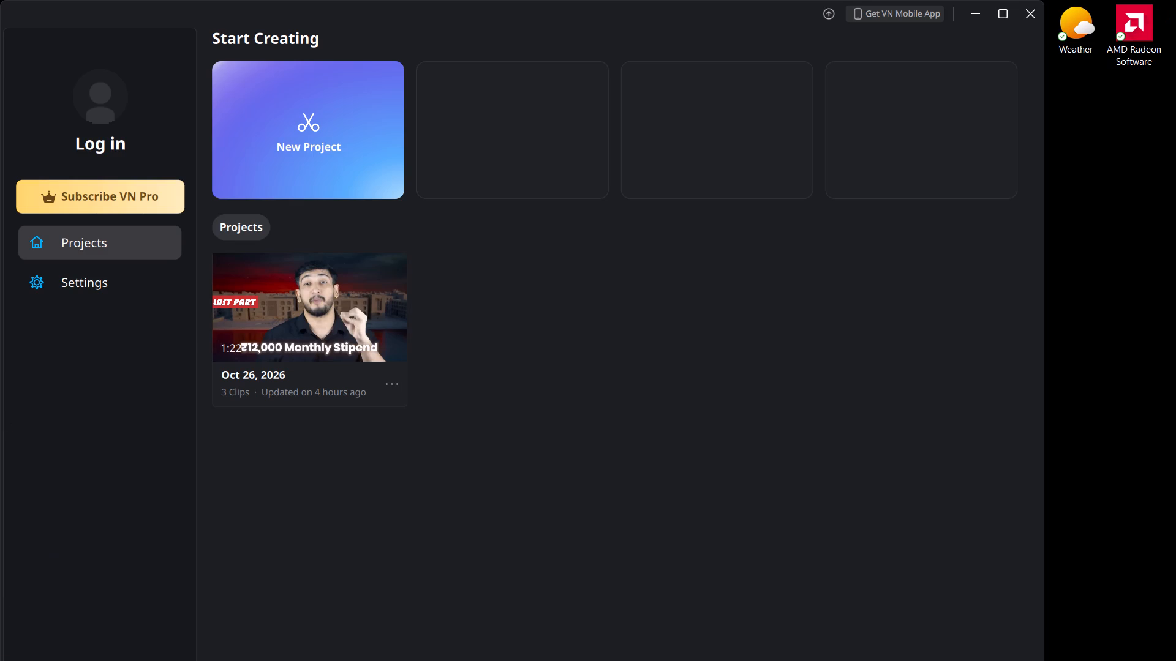
Turn on Bluetooth and open its list of devices.
ctrl+click(1021, 650)
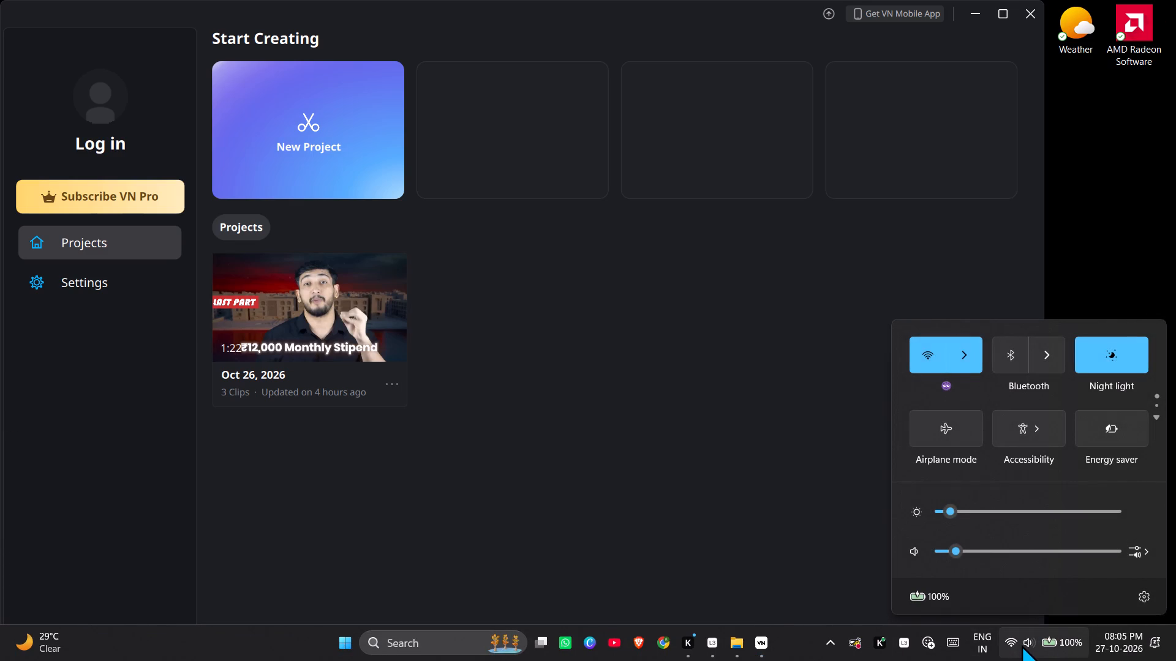
ctrl+click(1028, 355)
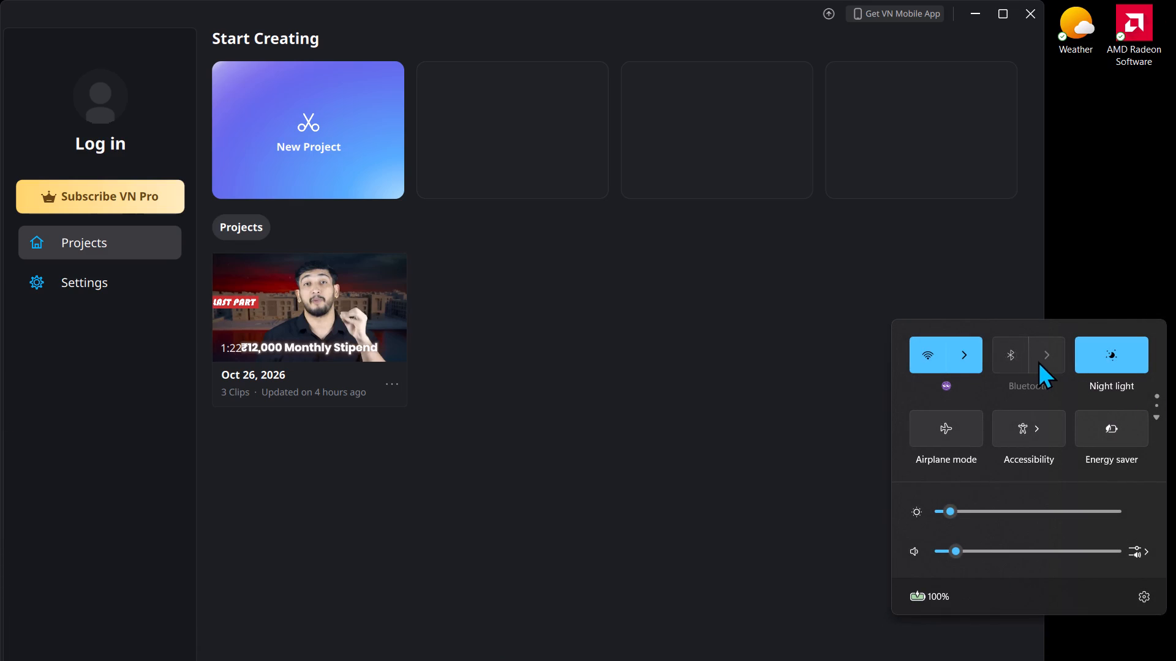
ctrl+click(1038, 361)
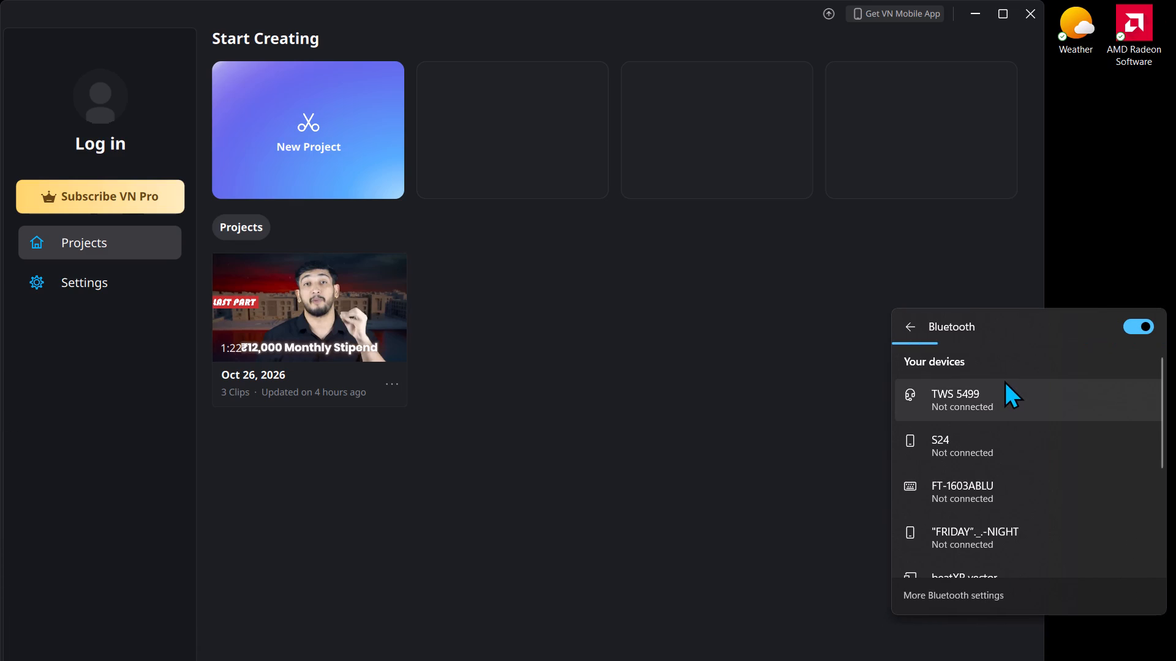
ctrl+click(907, 309)
ctrl+click(913, 323)
ctrl+click(707, 343)
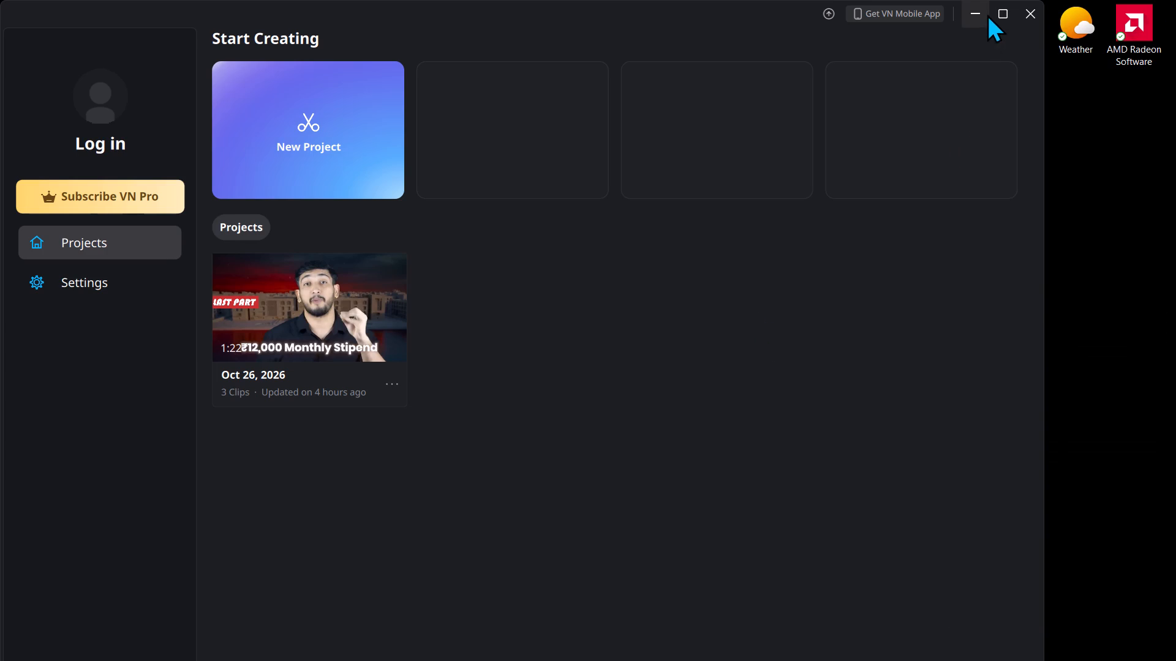
Maximize the VN window and delete the Oct 26, 2026 project.
ctrl+click(995, 13)
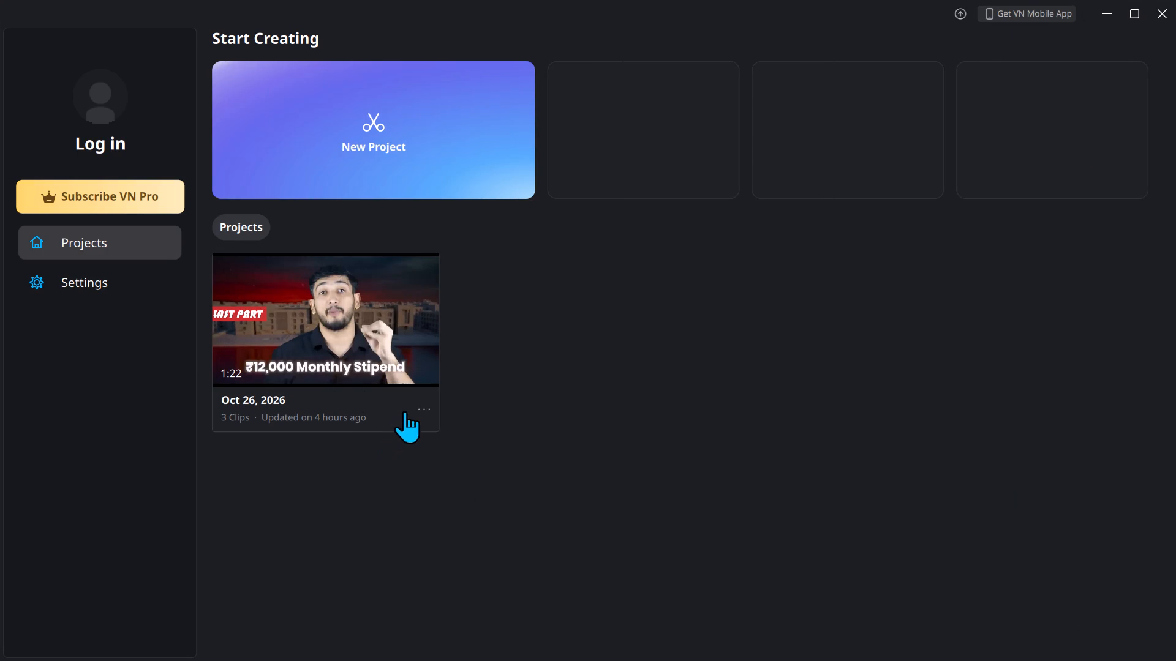
ctrl+click(421, 411)
ctrl+click(257, 579)
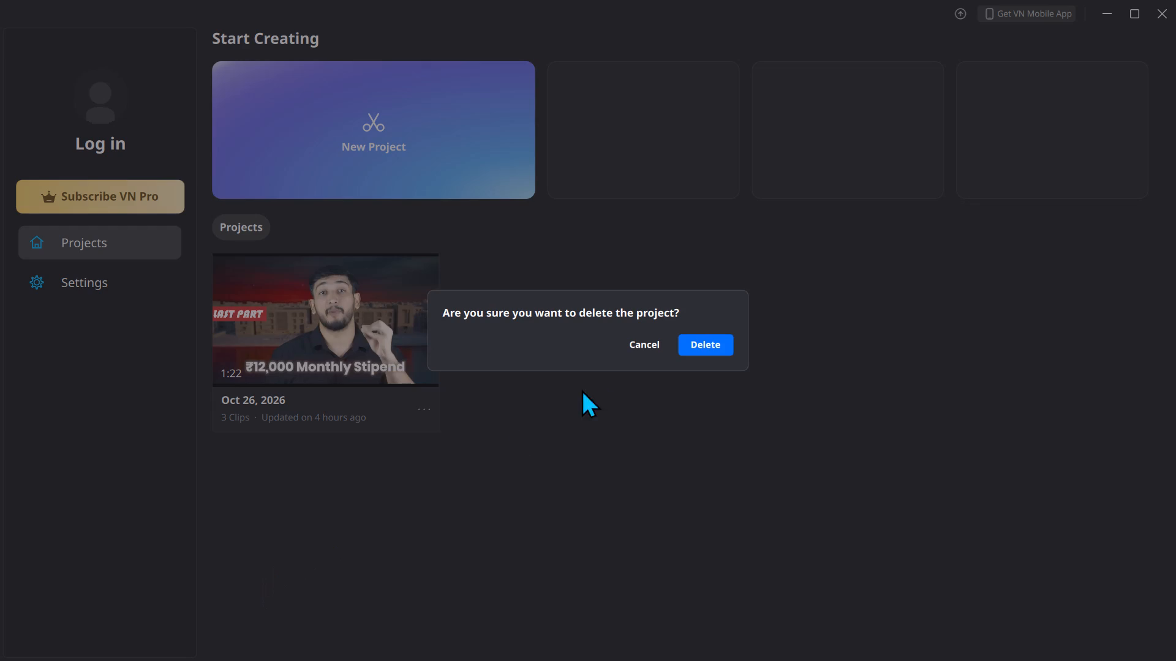
ctrl+click(705, 338)
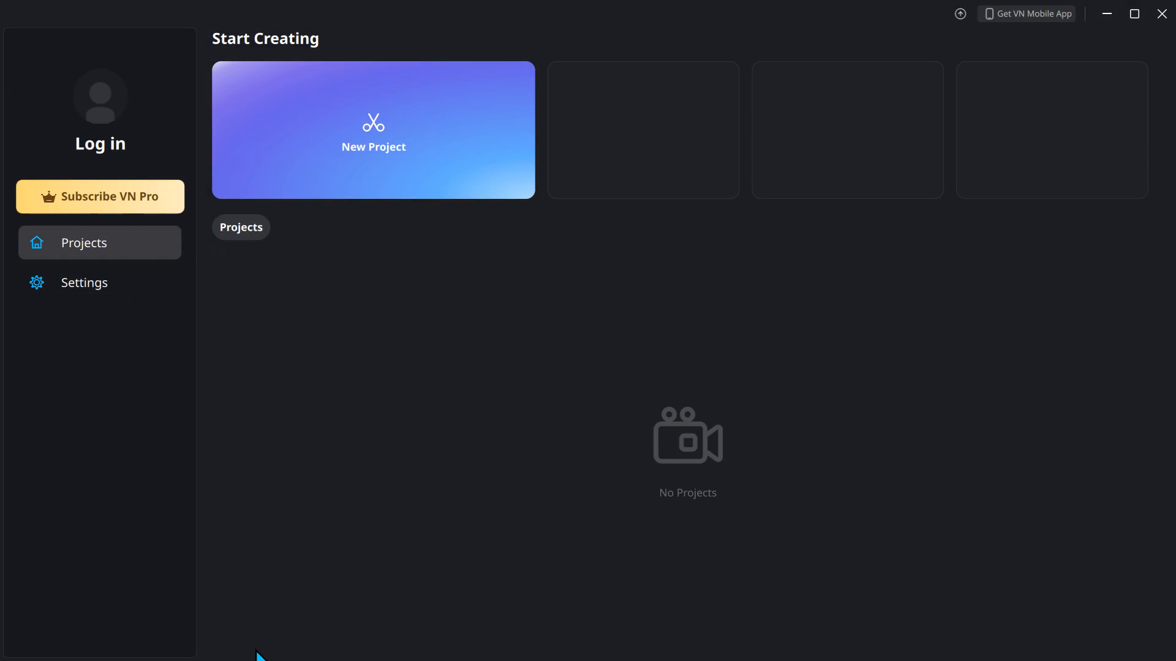
Delete the "Morbi Bridge Acc_dent" video from the Downloads folder in File Explorer and close the window.
key(super+e)
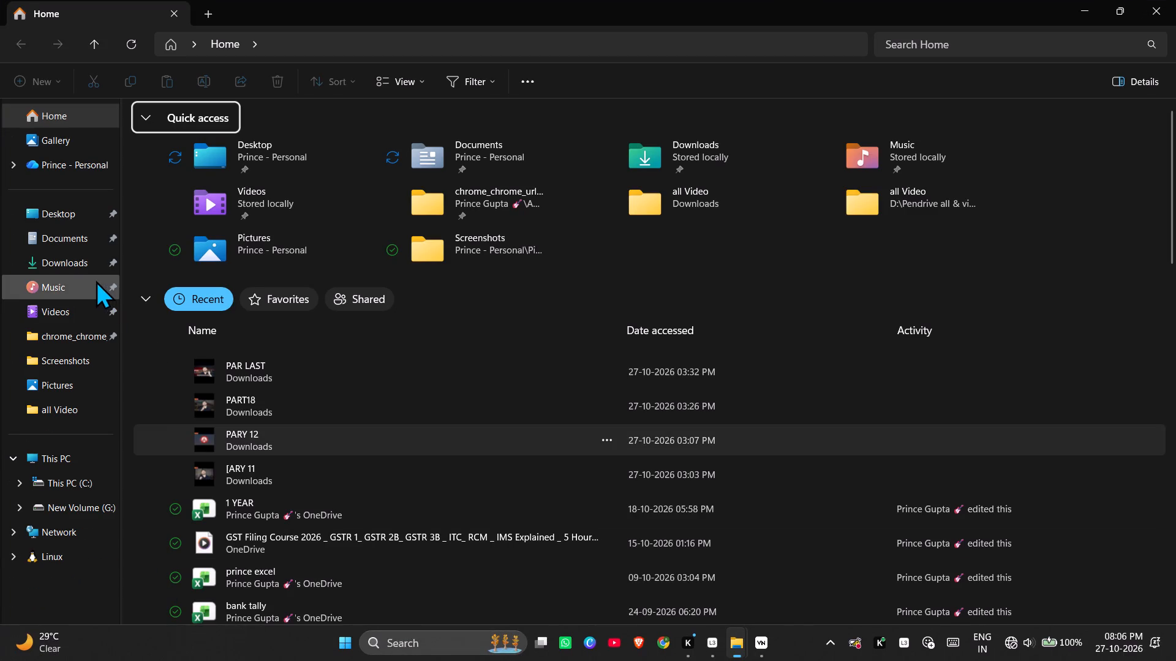
double_click(89, 263)
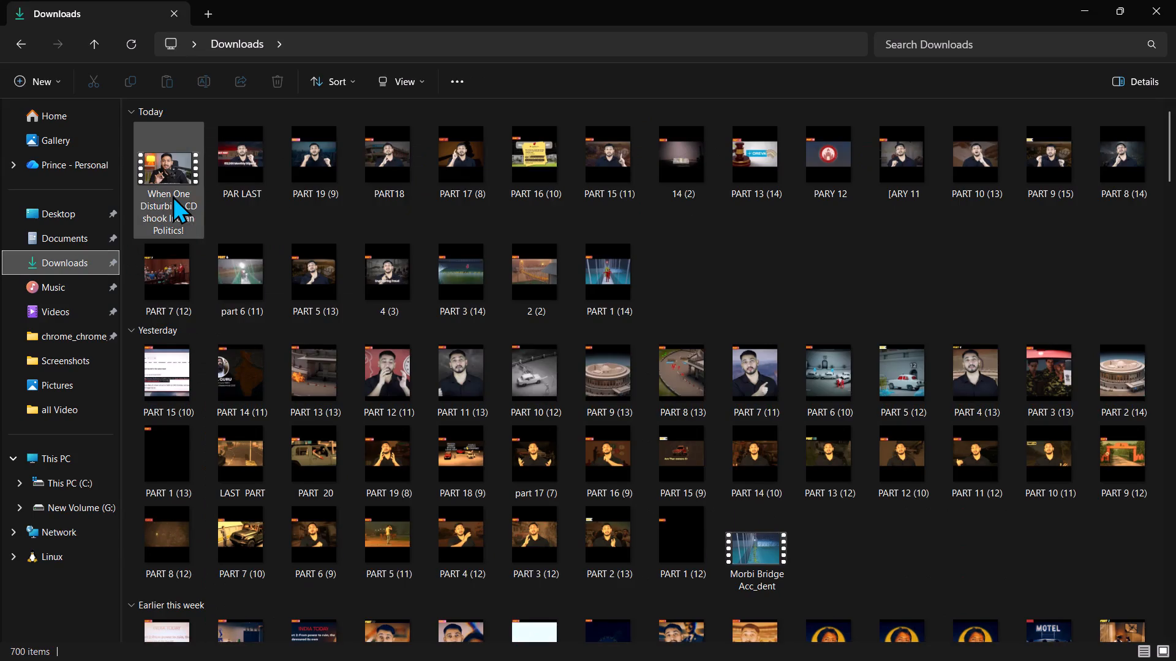
scroll(791, 412, down, 1)
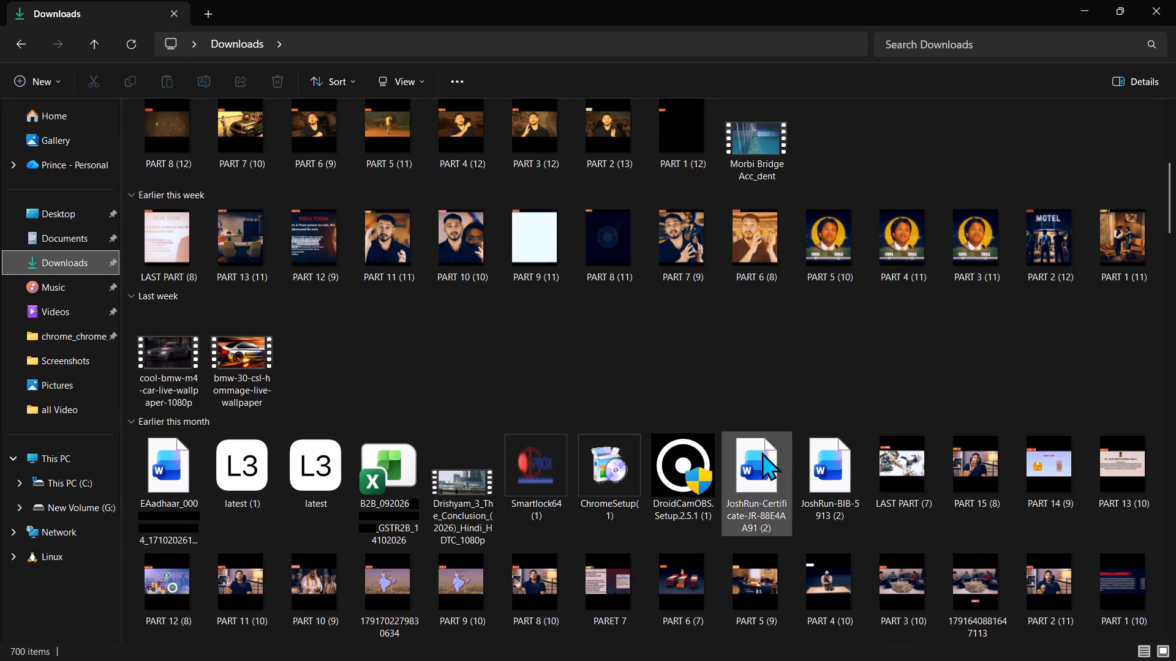
click(769, 176)
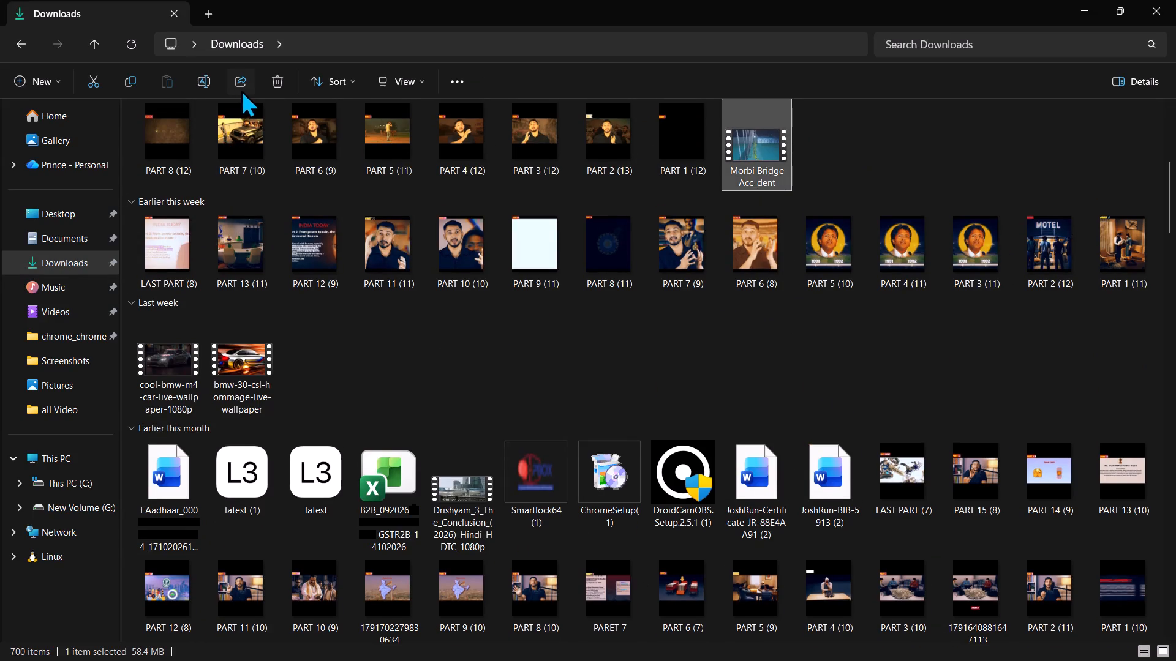
click(275, 86)
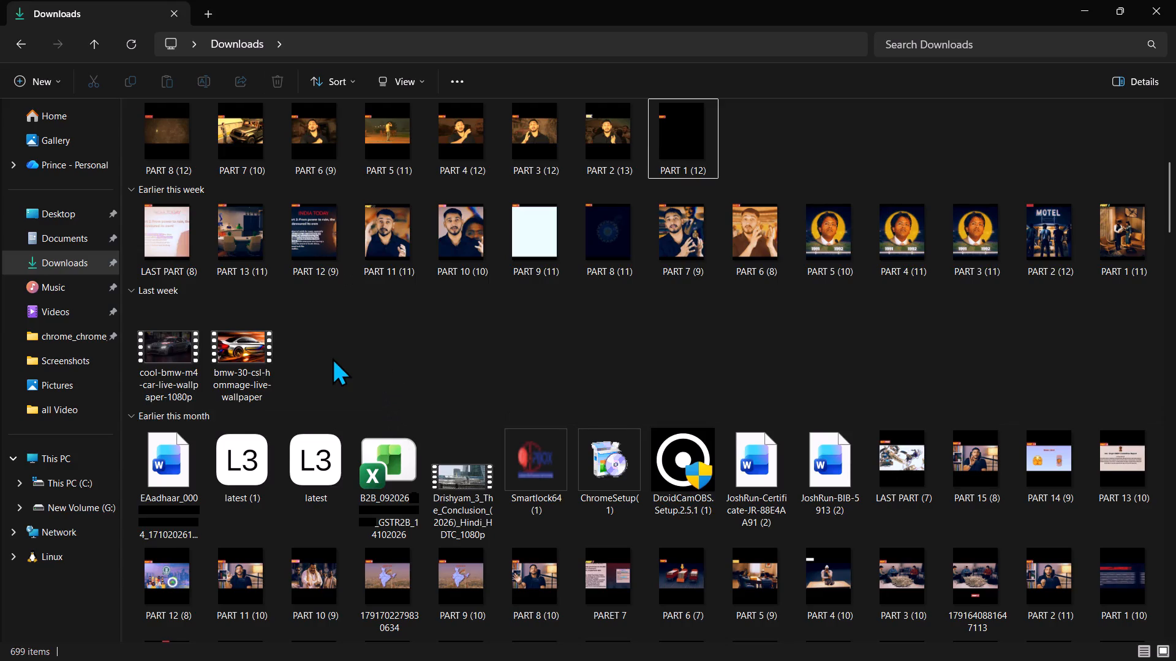
scroll(331, 356, up, 1)
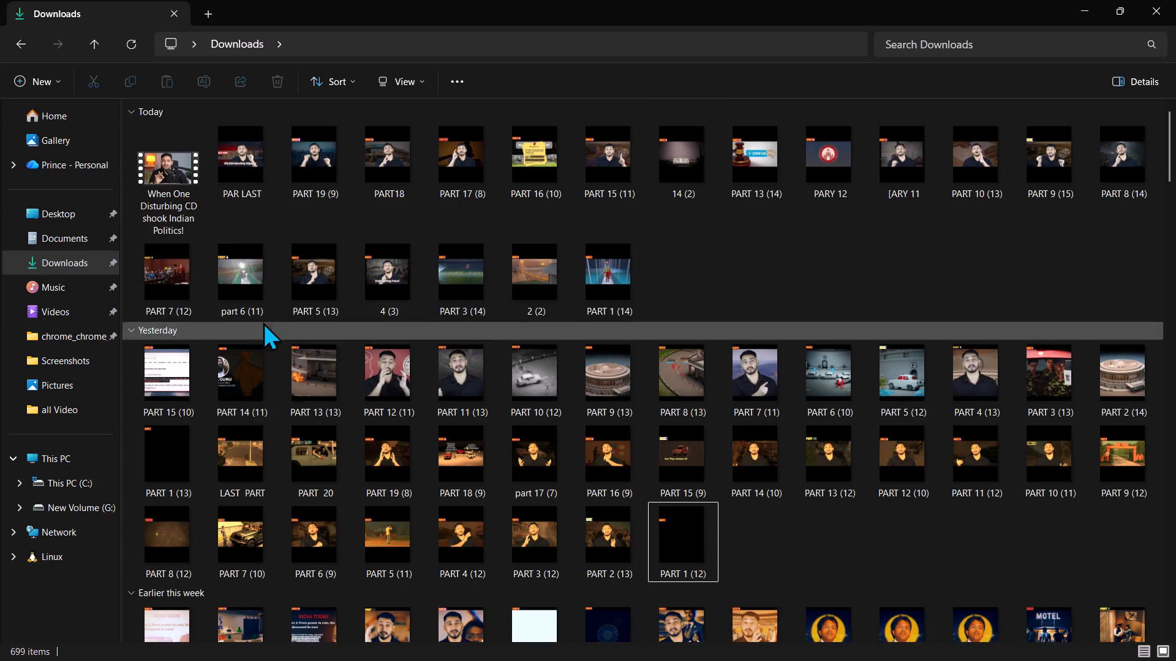
click(1175, 0)
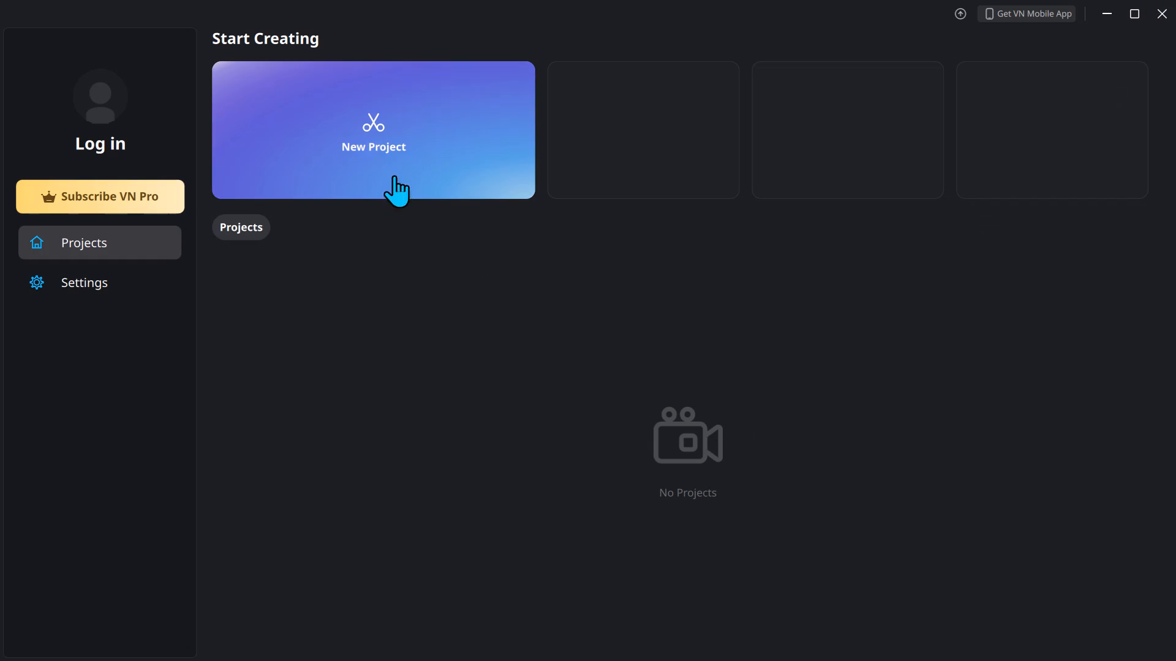
Create a new VN project and add "When One Disturbing CD shook Indian Politics!" from Downloads to the main video track.
click(371, 142)
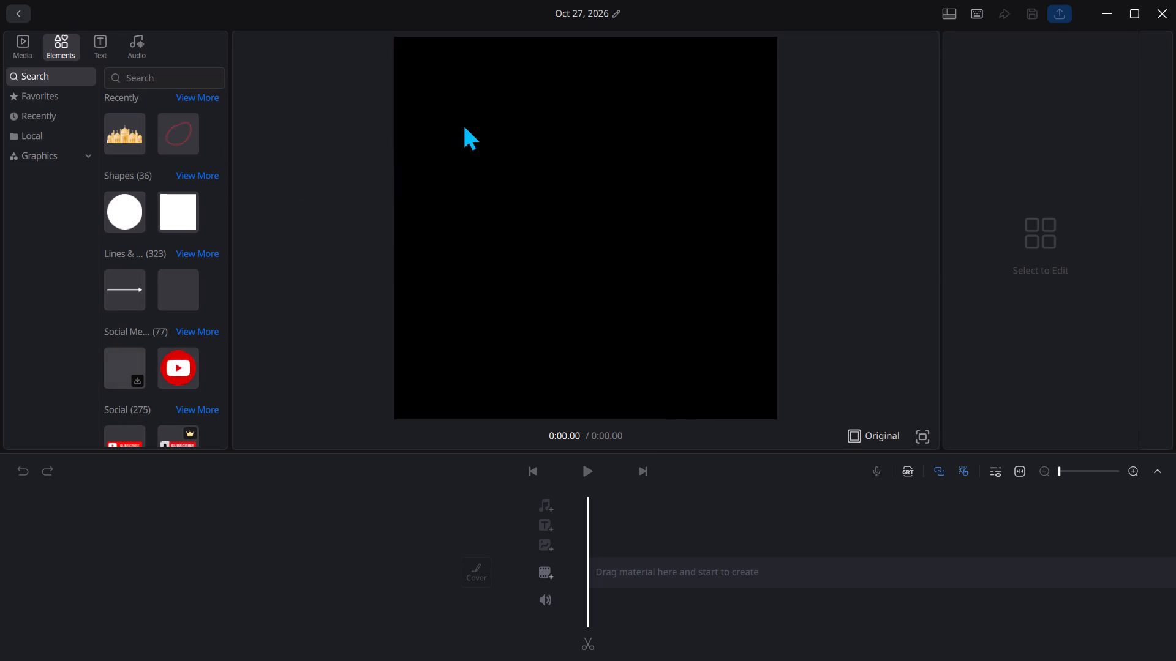
click(544, 571)
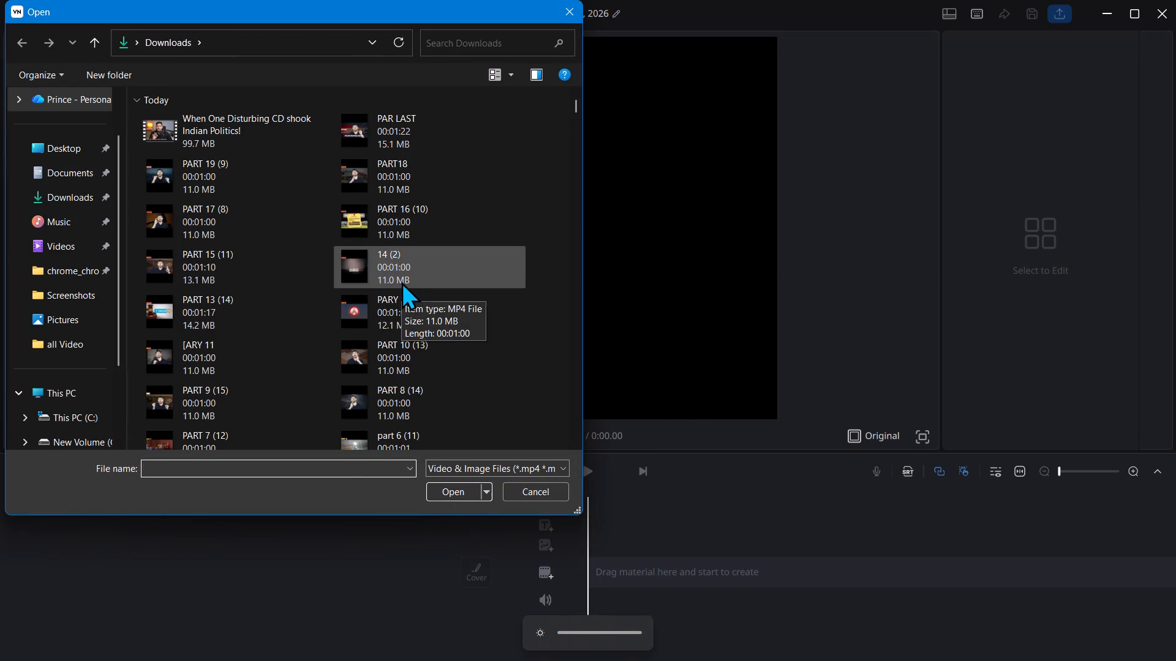
drag(241, 140, 562, 531)
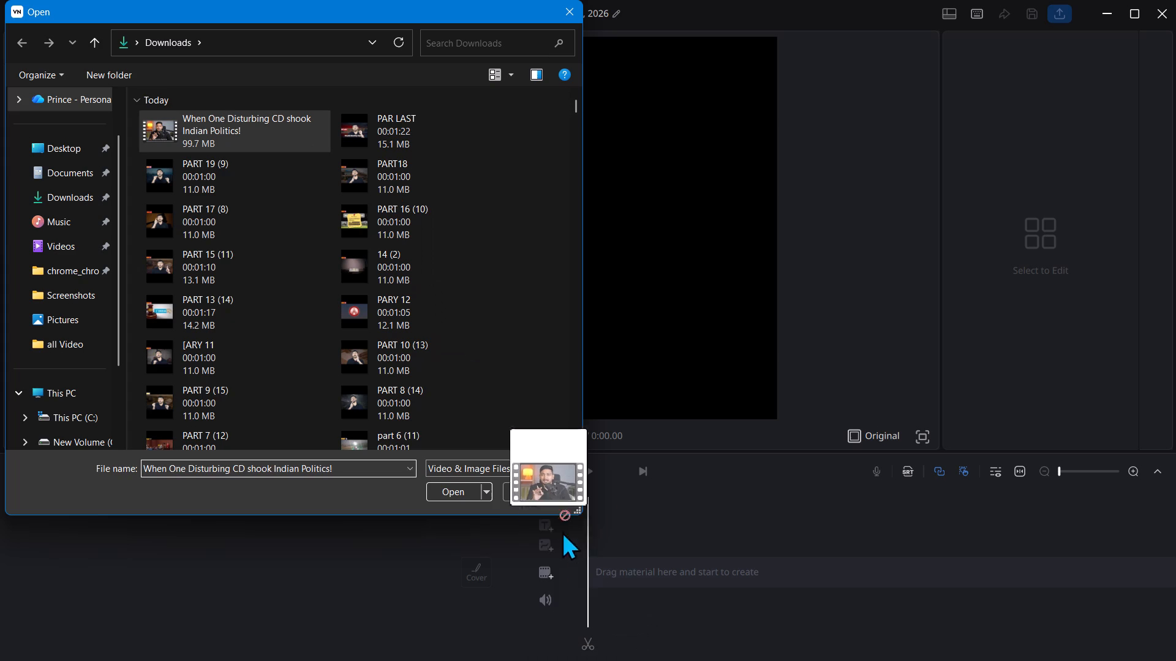
drag(562, 531, 623, 581)
click(551, 473)
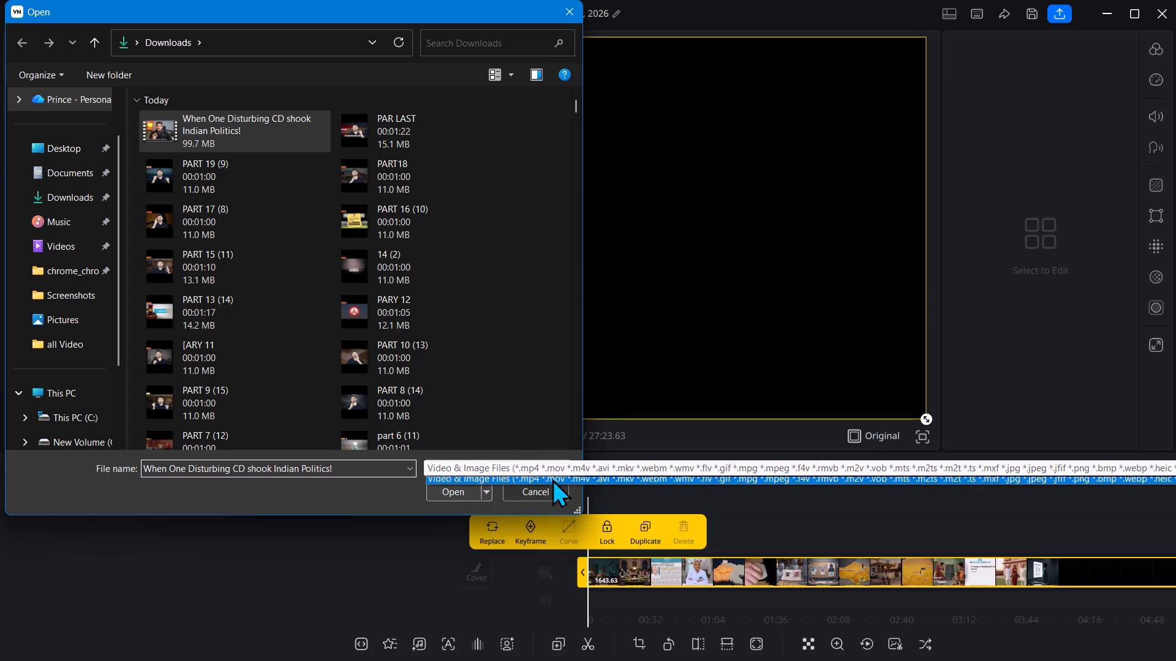
click(542, 483)
click(540, 485)
drag(350, 543, 359, 539)
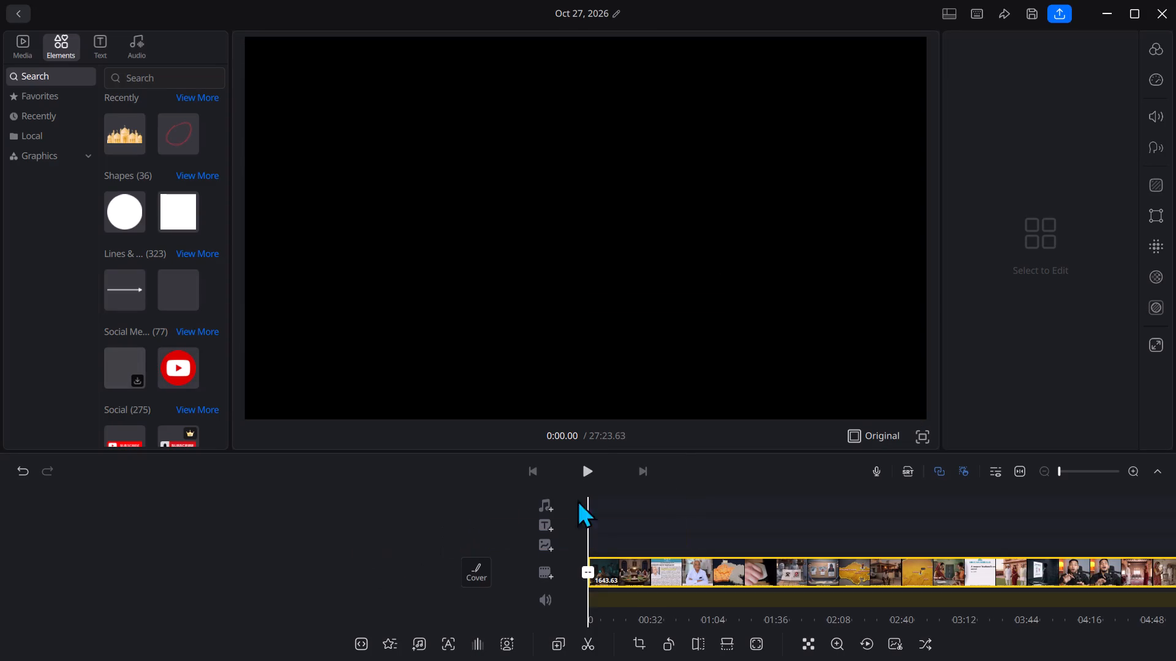
Play and pause the opening seconds of the clip to review where the speech starts.
key(space)
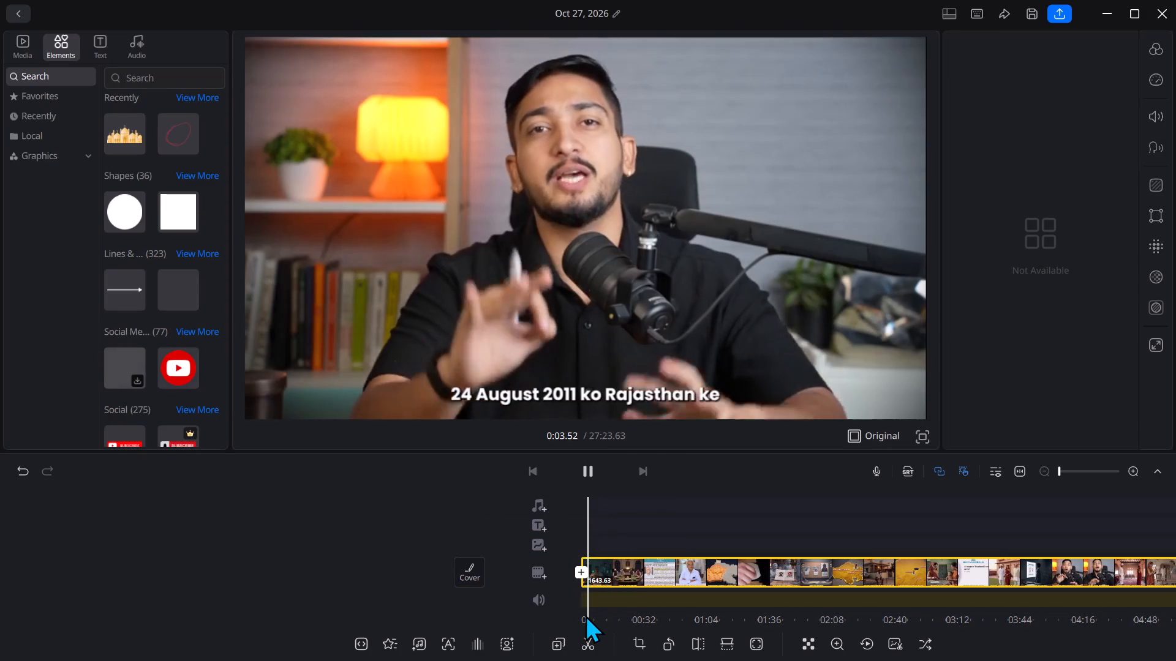
key(space)
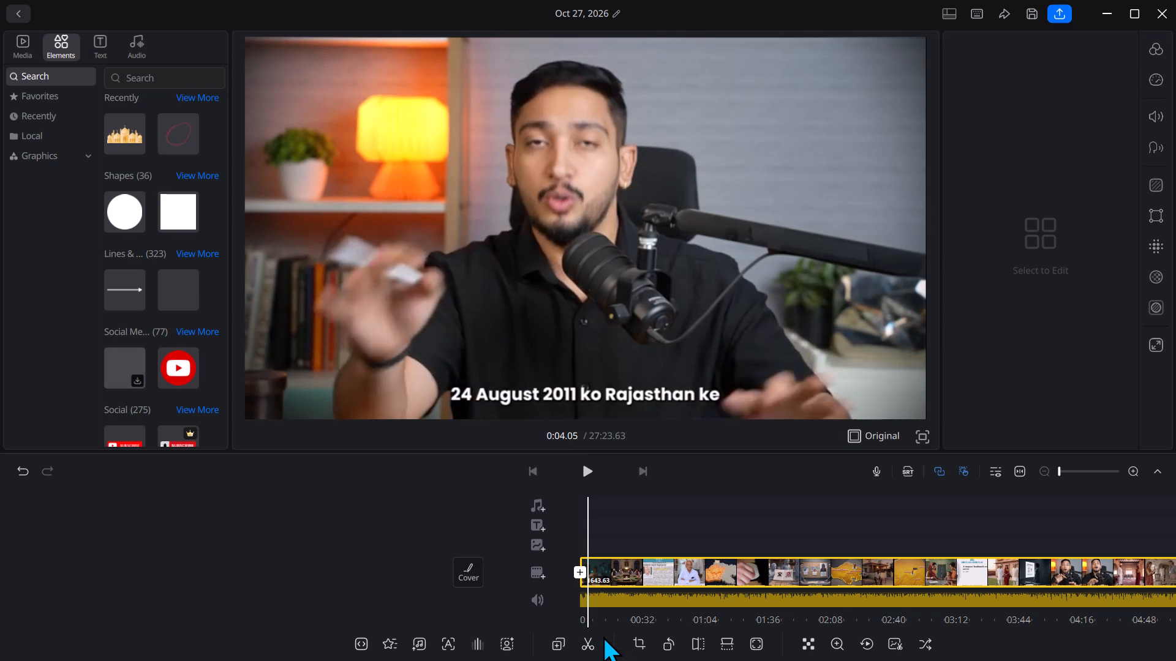
key(space)
key(space)
key(space)
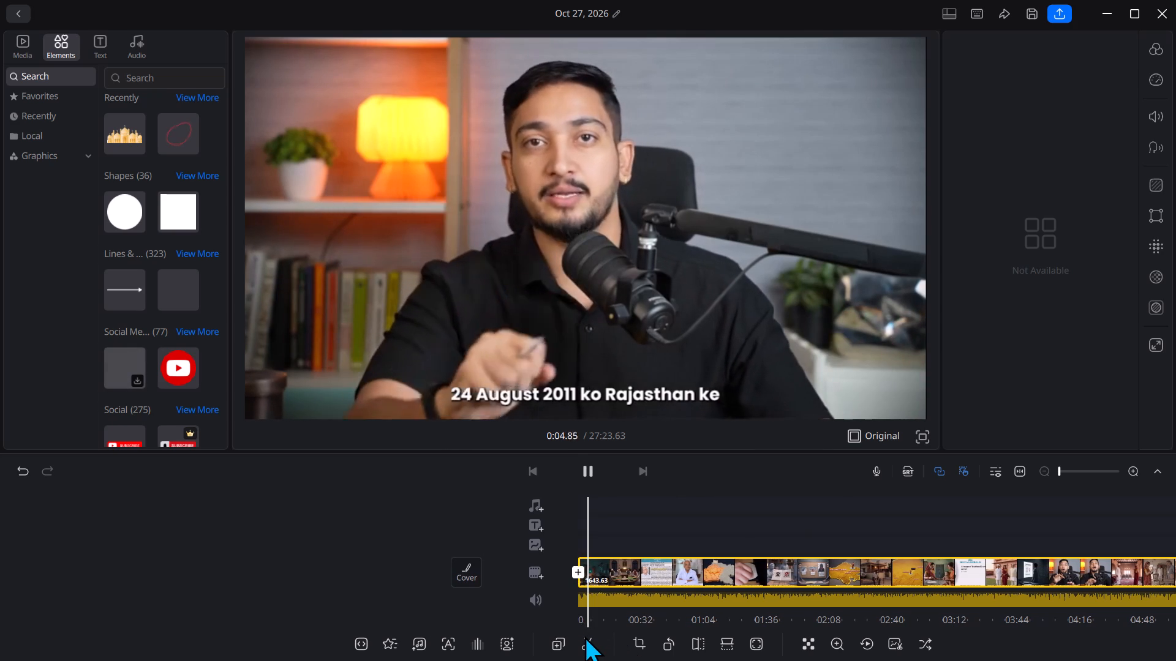
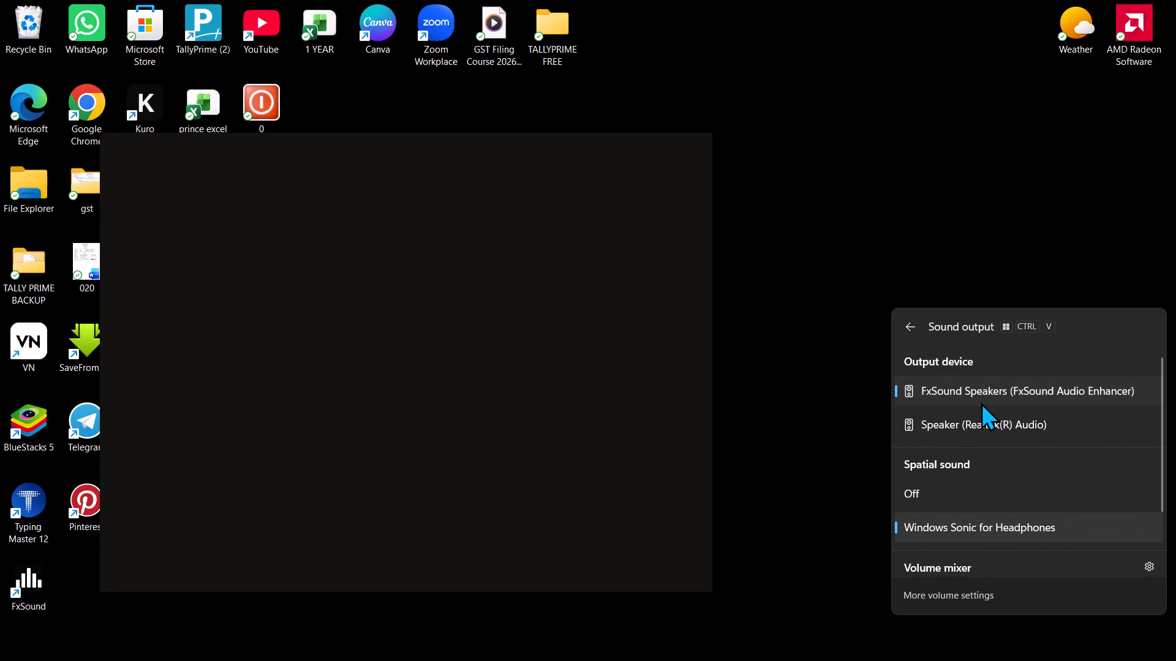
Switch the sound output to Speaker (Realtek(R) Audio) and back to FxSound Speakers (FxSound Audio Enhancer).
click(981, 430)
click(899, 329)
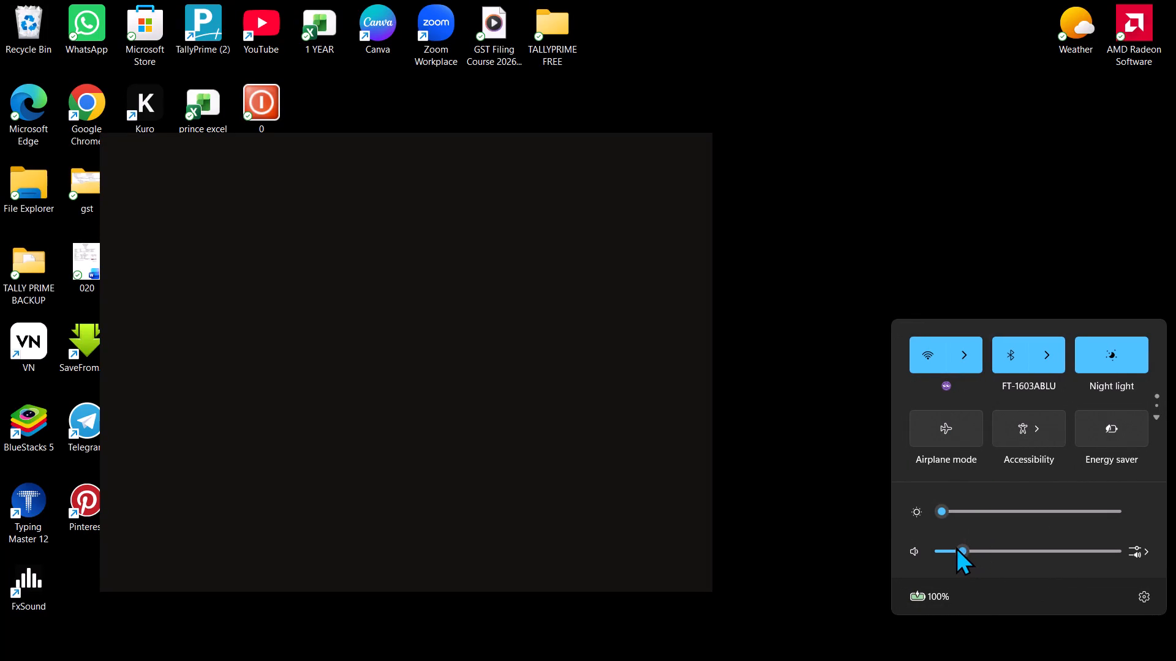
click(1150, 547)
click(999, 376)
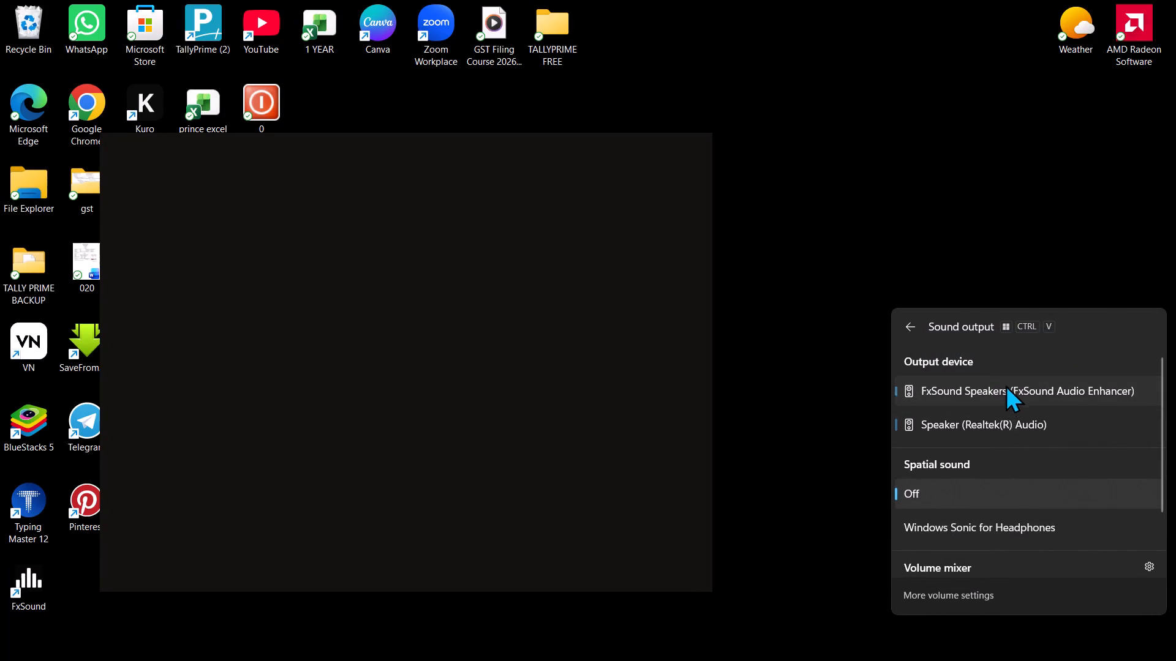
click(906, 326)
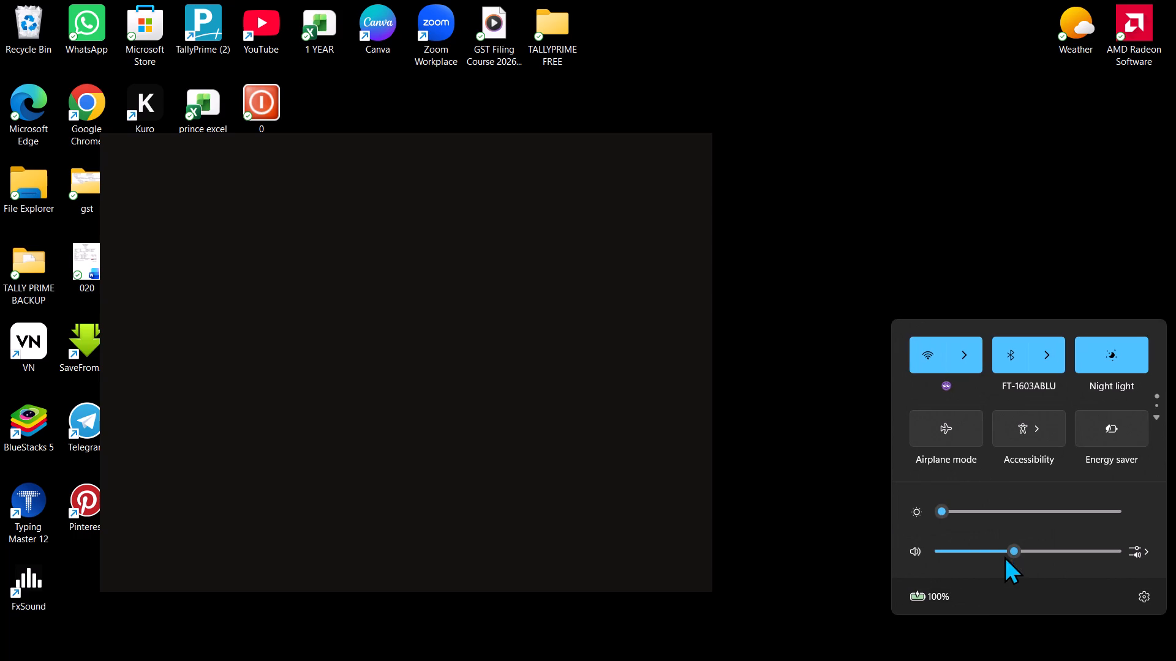
Lower the system volume to roughly a fifth of its range.
click(974, 543)
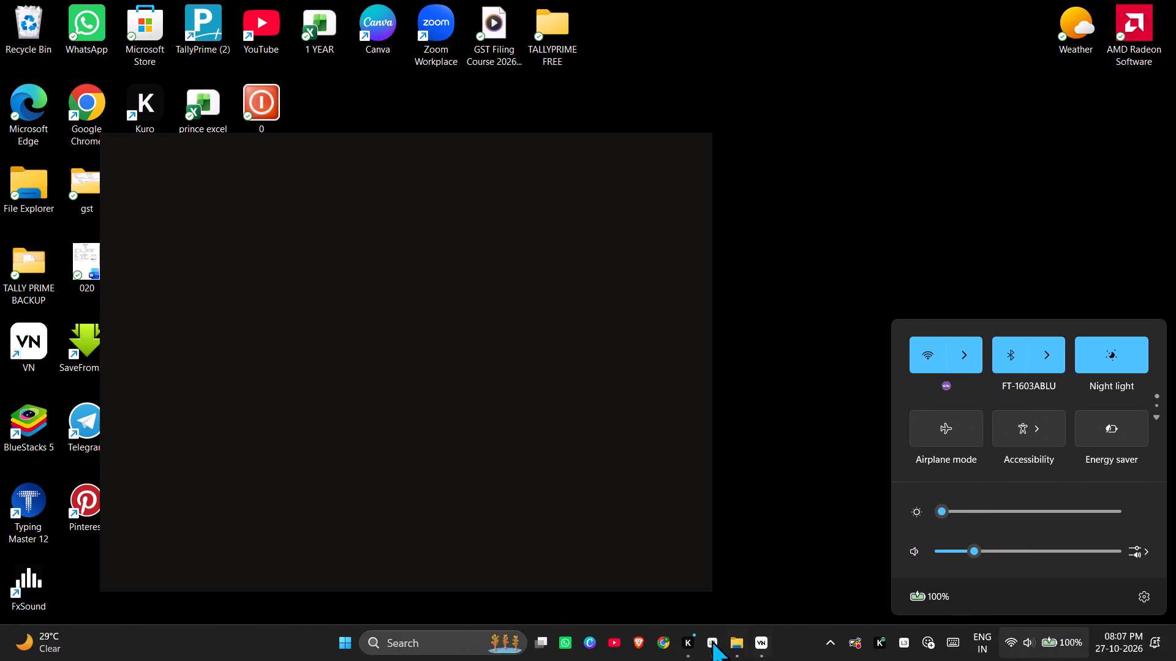
Search the computer for "FX" and open the FxSound app.
click(834, 644)
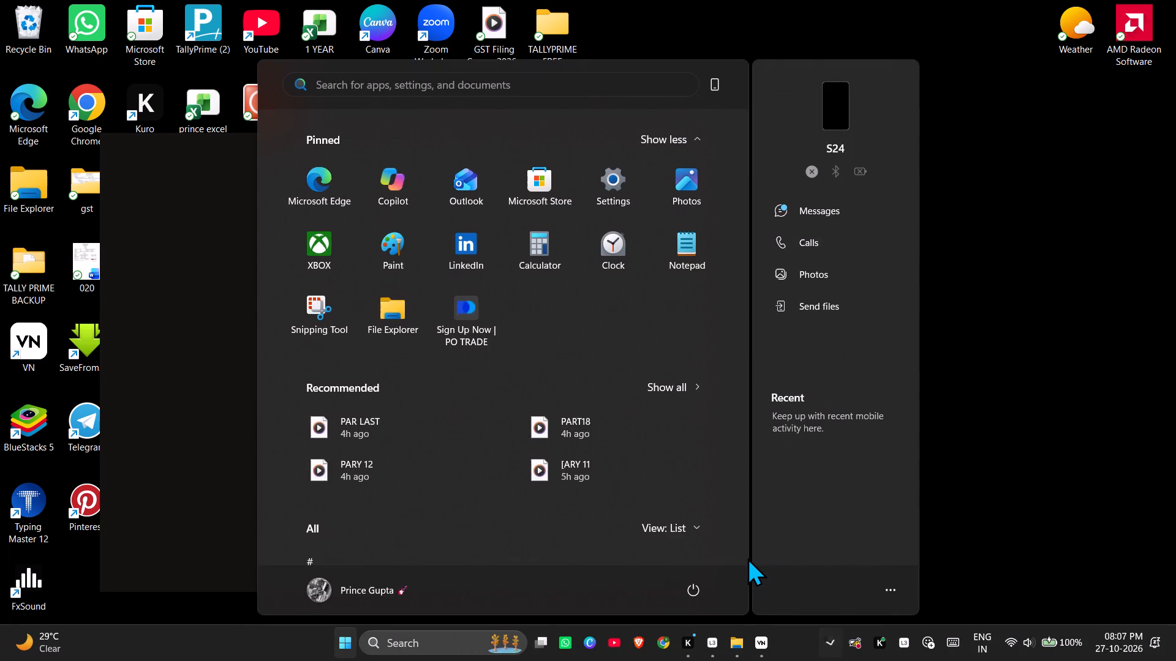
text(FX)
key(Return)
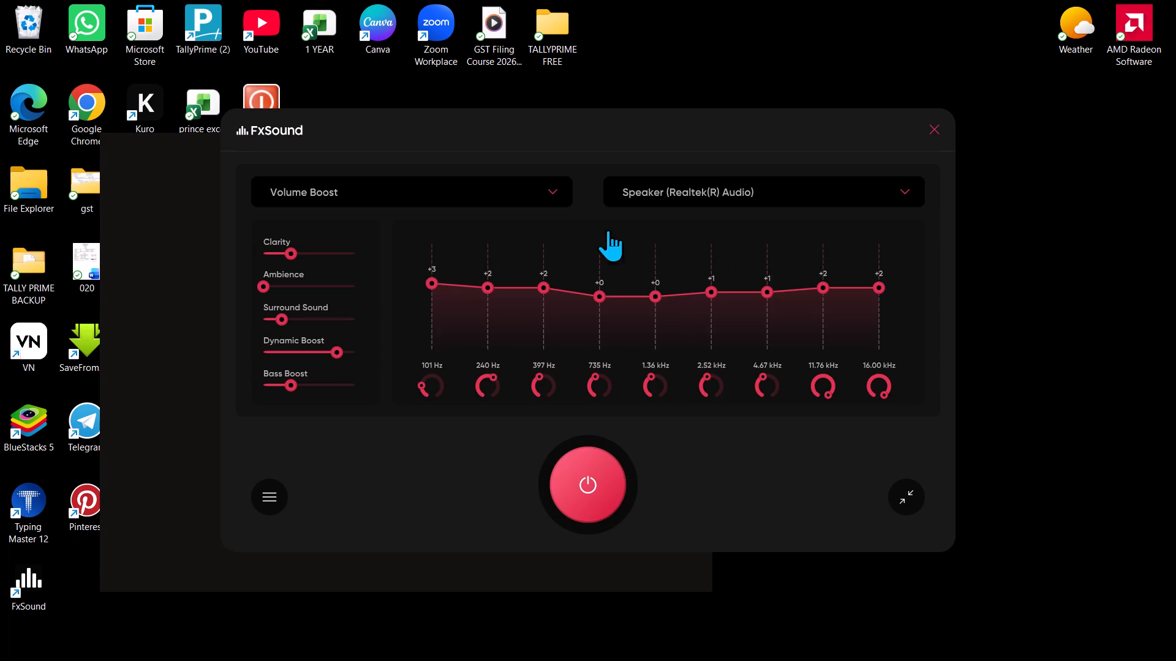
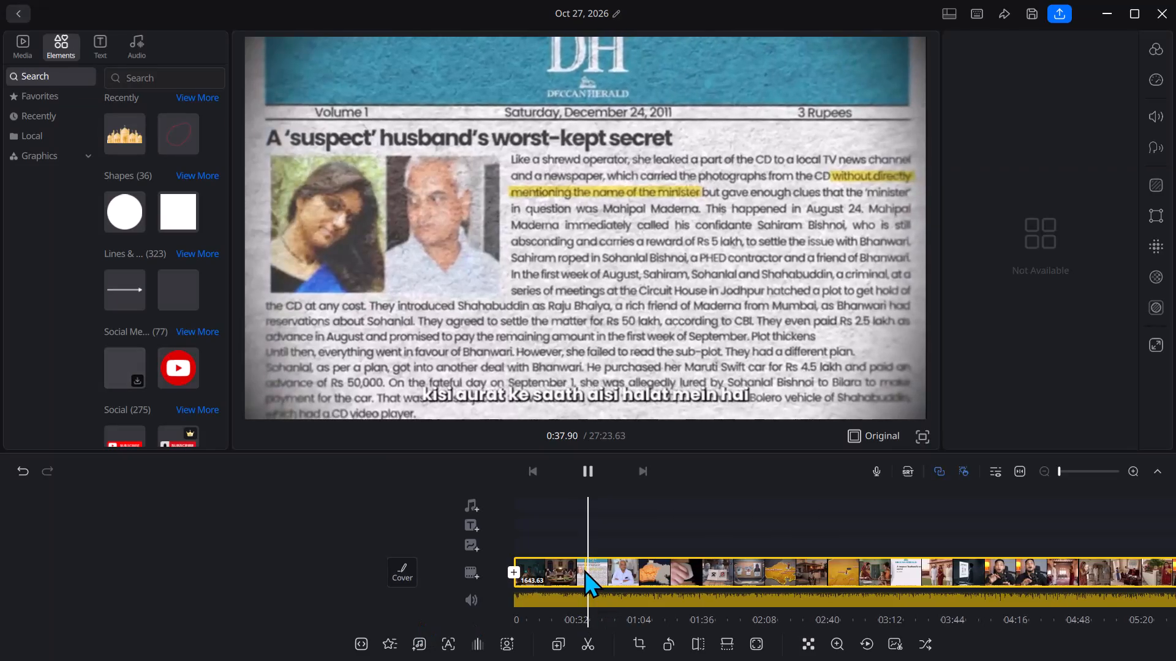
Skim the video along the timeline and play passages up to about 4:42 to review its content.
double_click(614, 577)
click(614, 578)
click(614, 579)
double_click(614, 579)
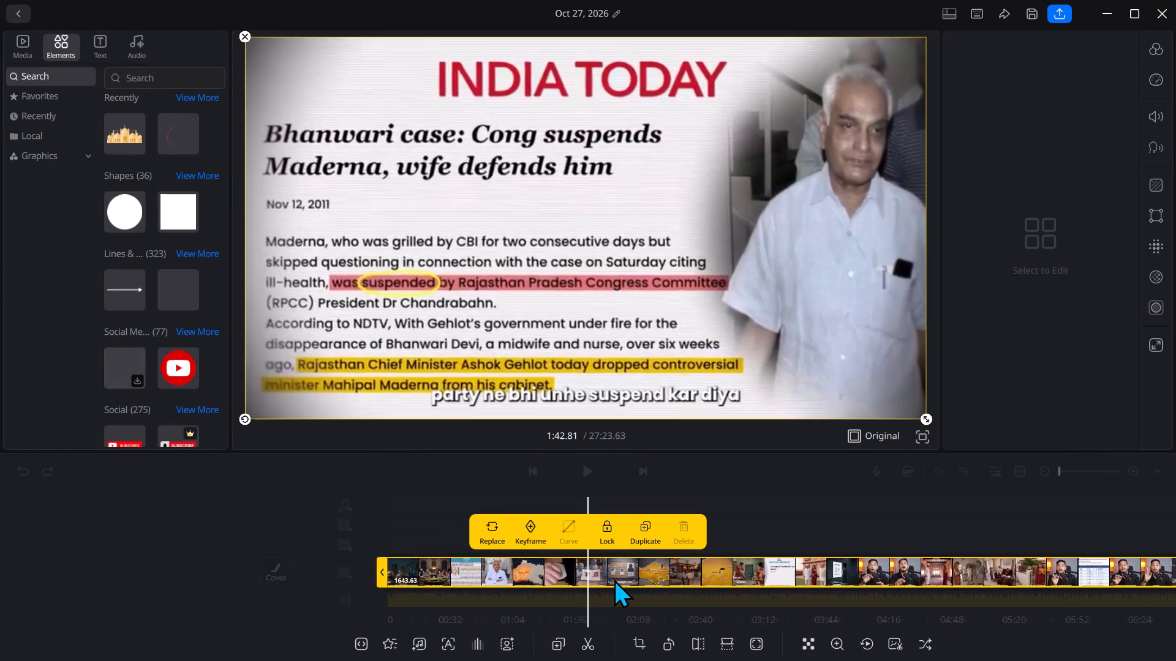
triple_click(614, 579)
triple_click(614, 579)
triple_click(614, 579)
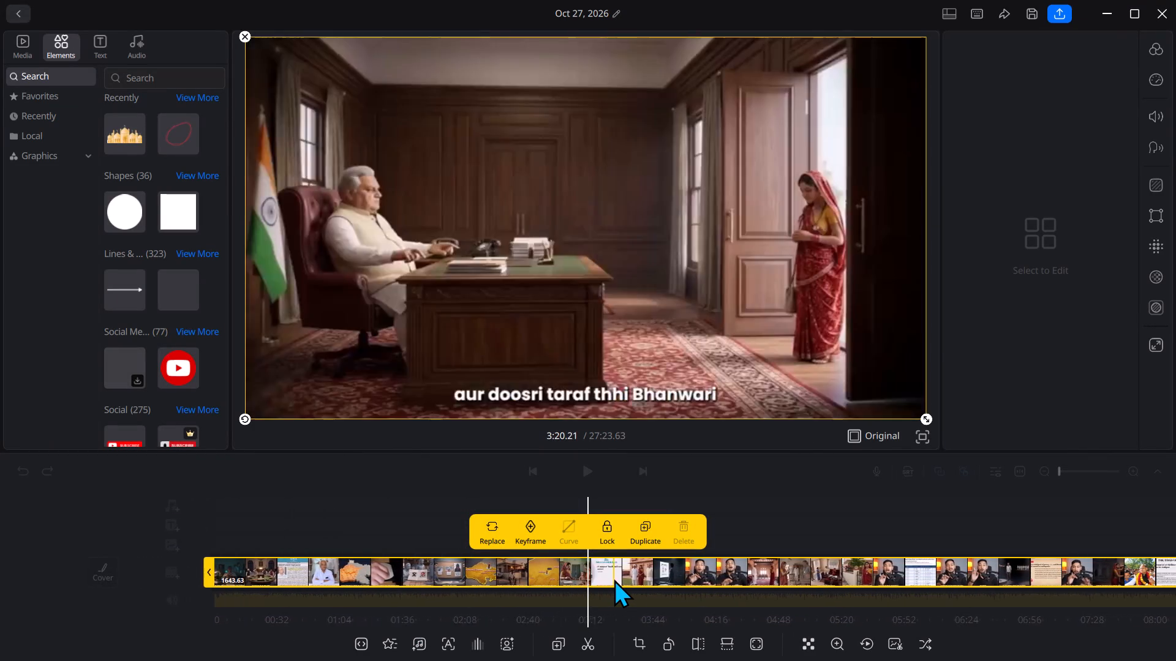
click(614, 579)
key(space)
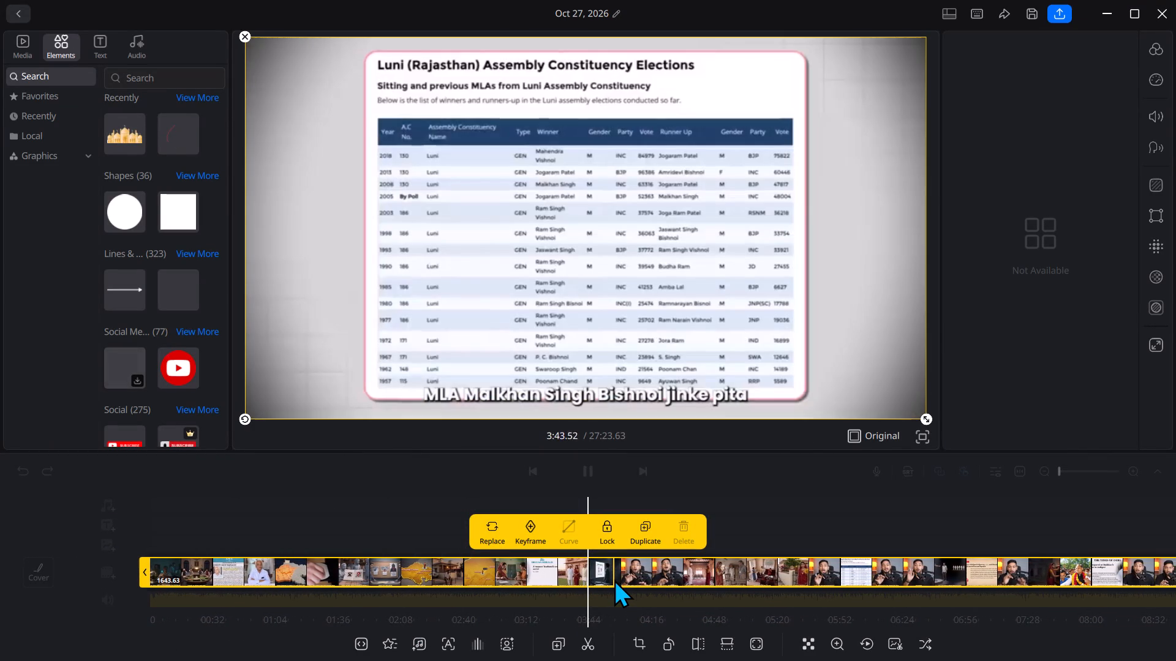
triple_click(614, 578)
double_click(614, 578)
key(space)
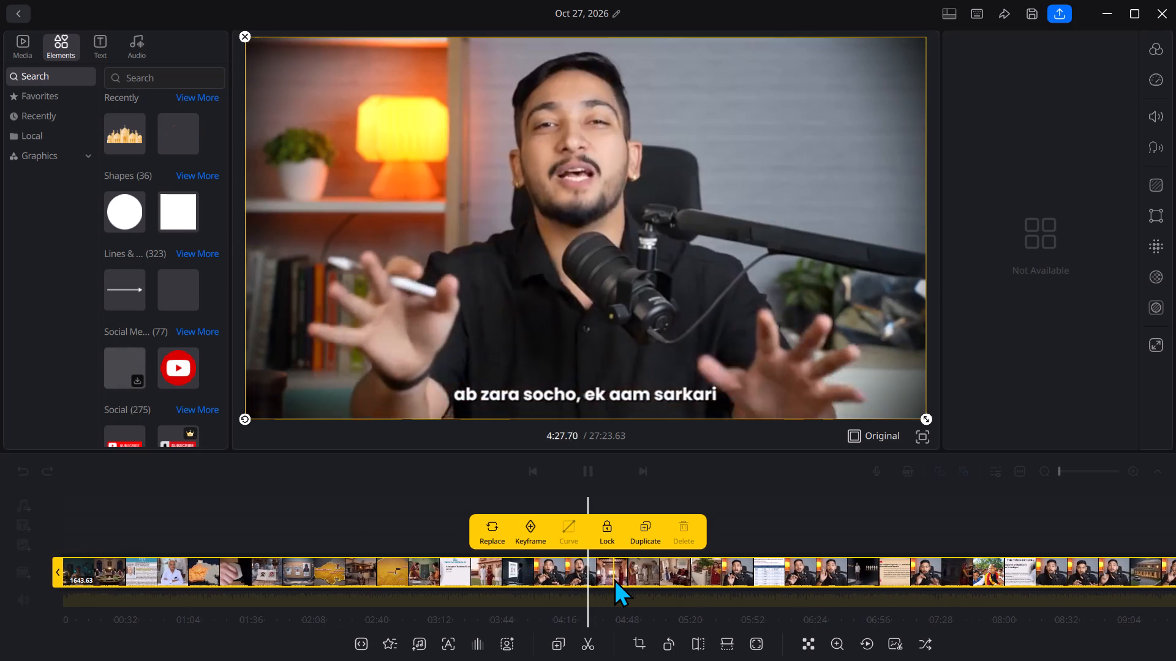
click(614, 578)
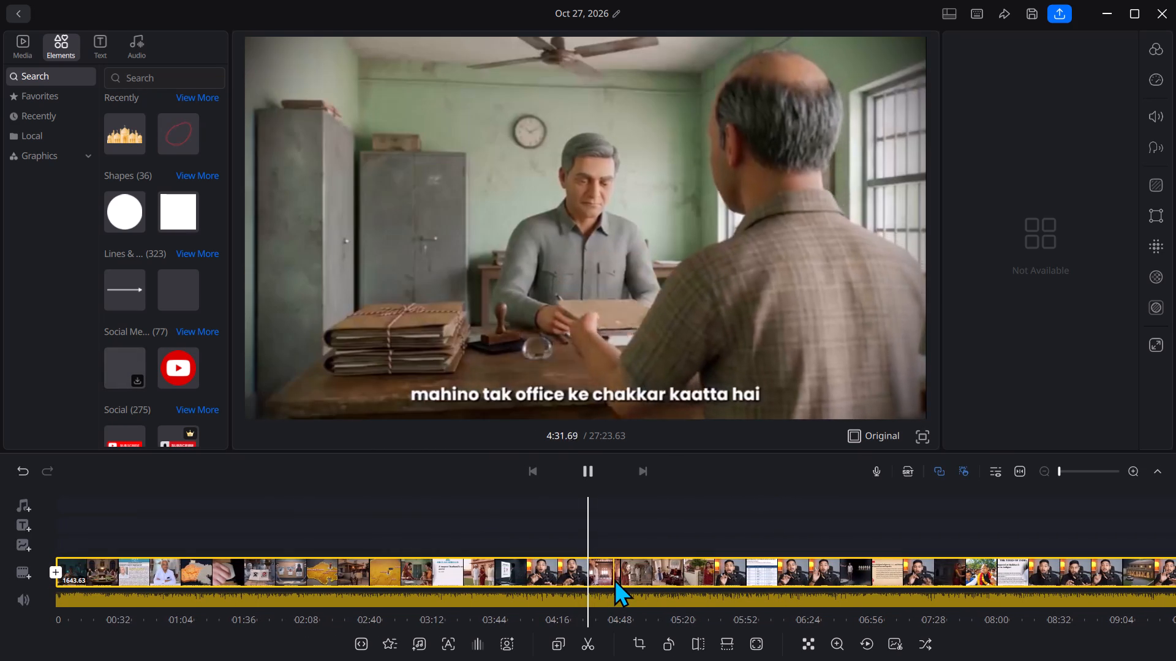
key(space)
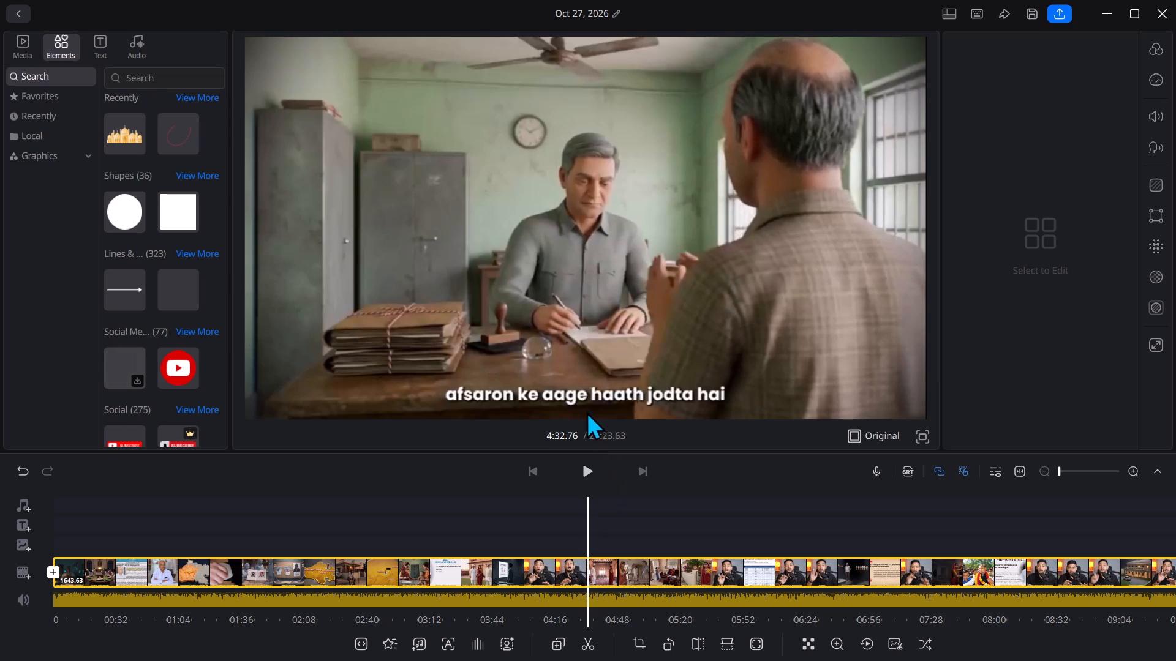
key(space)
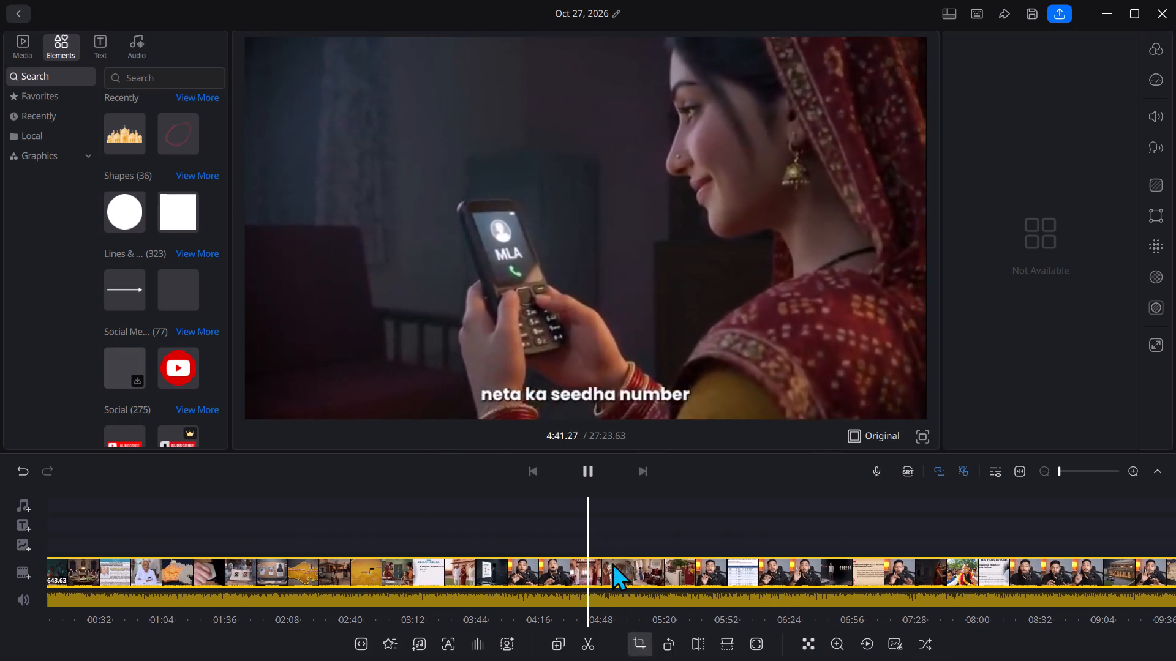
key(space)
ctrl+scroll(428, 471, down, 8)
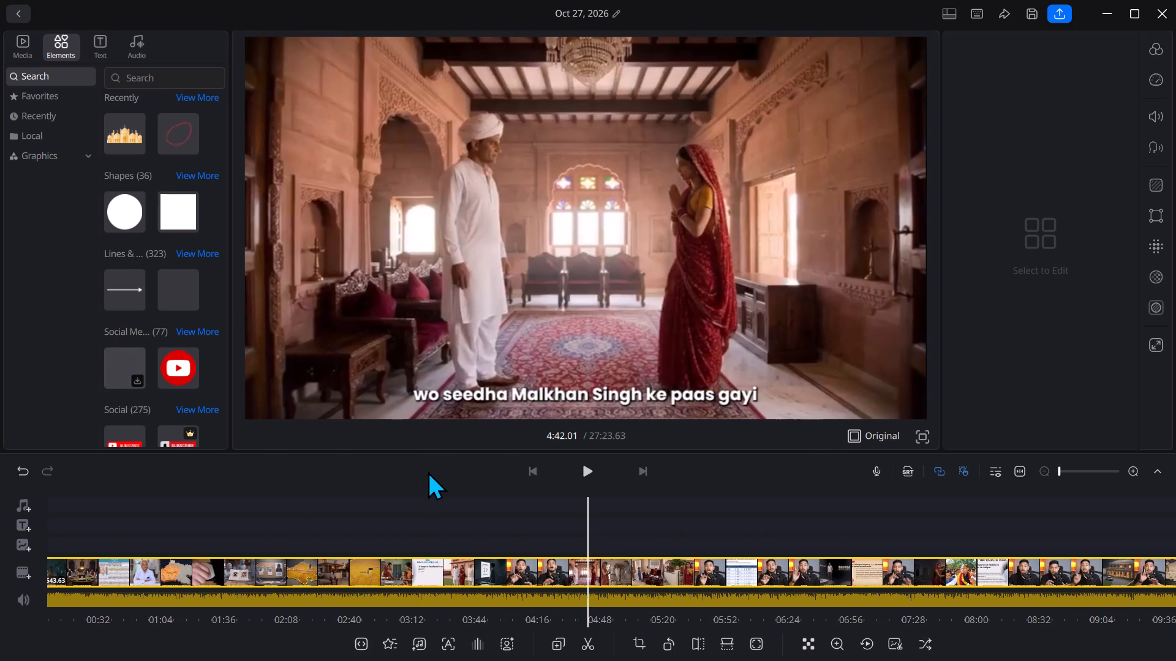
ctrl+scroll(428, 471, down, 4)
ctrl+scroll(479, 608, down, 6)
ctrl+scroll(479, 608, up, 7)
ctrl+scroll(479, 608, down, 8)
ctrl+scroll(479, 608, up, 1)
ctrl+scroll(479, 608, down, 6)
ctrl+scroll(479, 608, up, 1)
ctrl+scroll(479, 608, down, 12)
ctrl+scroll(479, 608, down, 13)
Go back to the start of the timeline and play the opening to examine where the disclaimer ends.
drag(466, 534, 1175, 627)
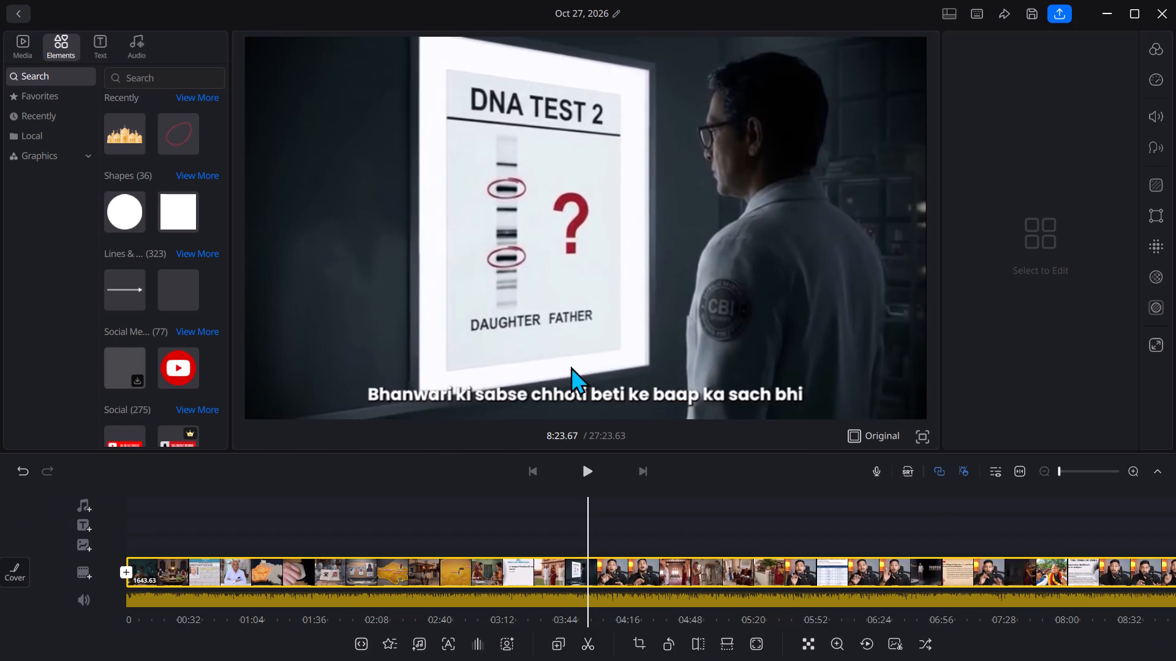
drag(282, 542, 1175, 473)
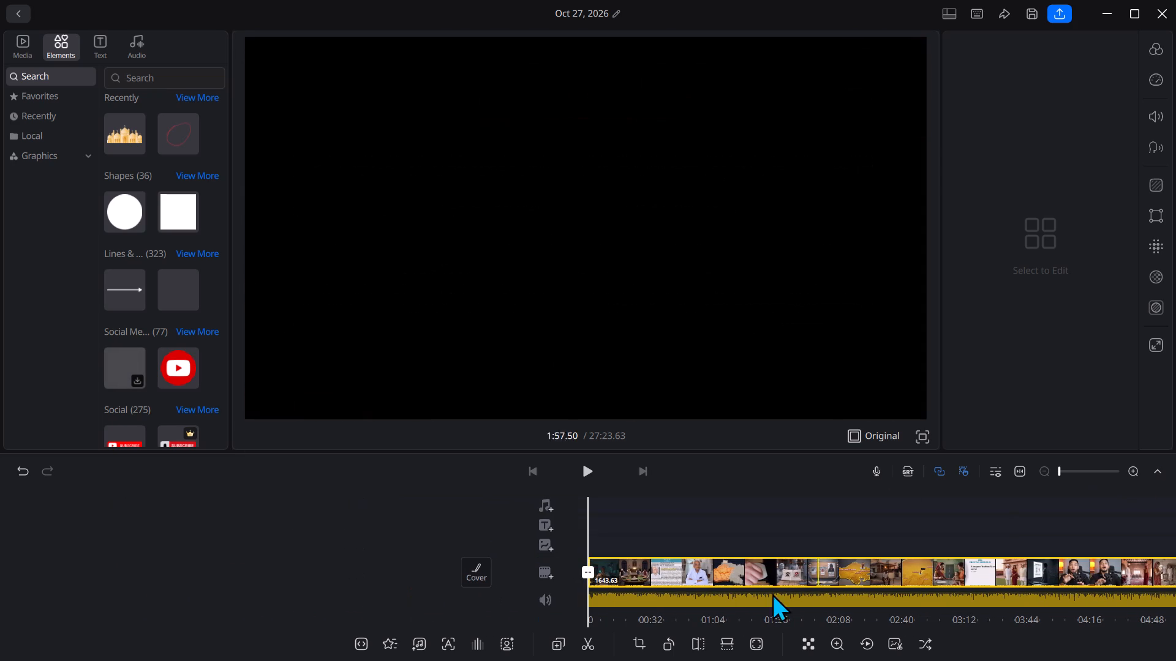
key(space)
key(space)
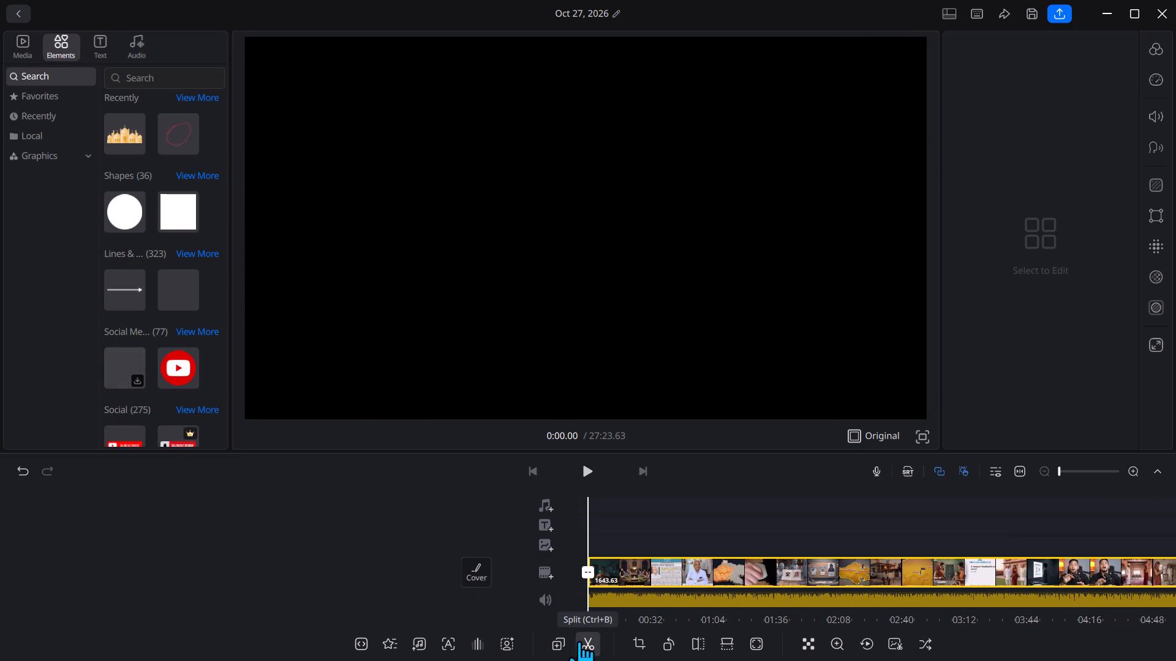
key(space)
key(space)
key(space)
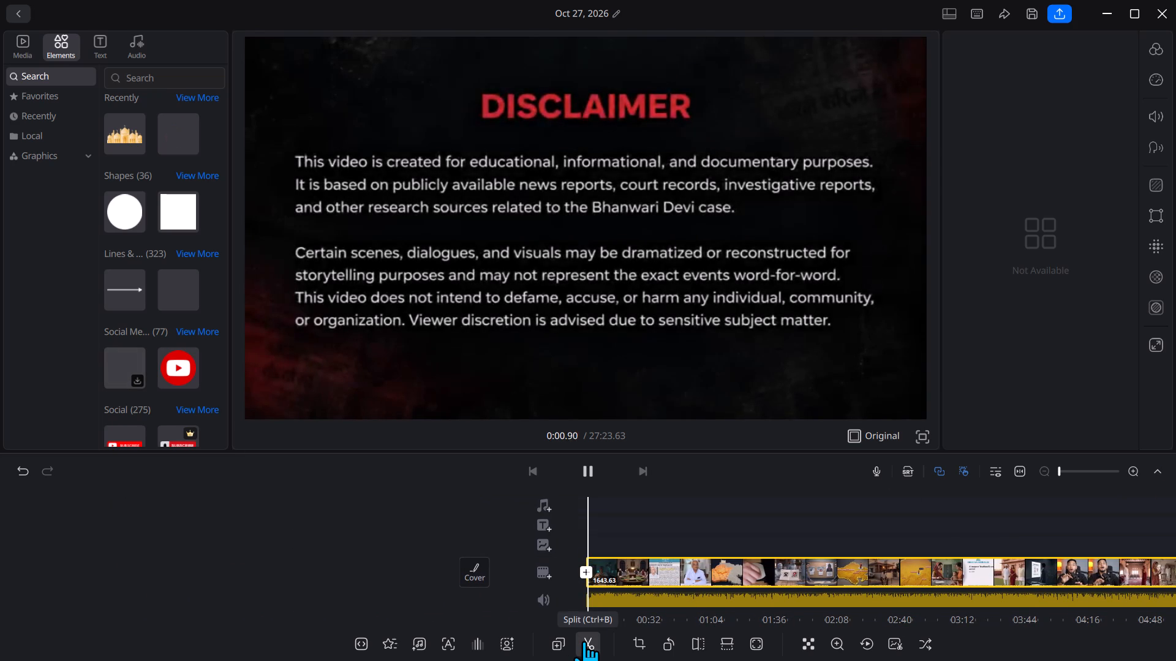
key(space)
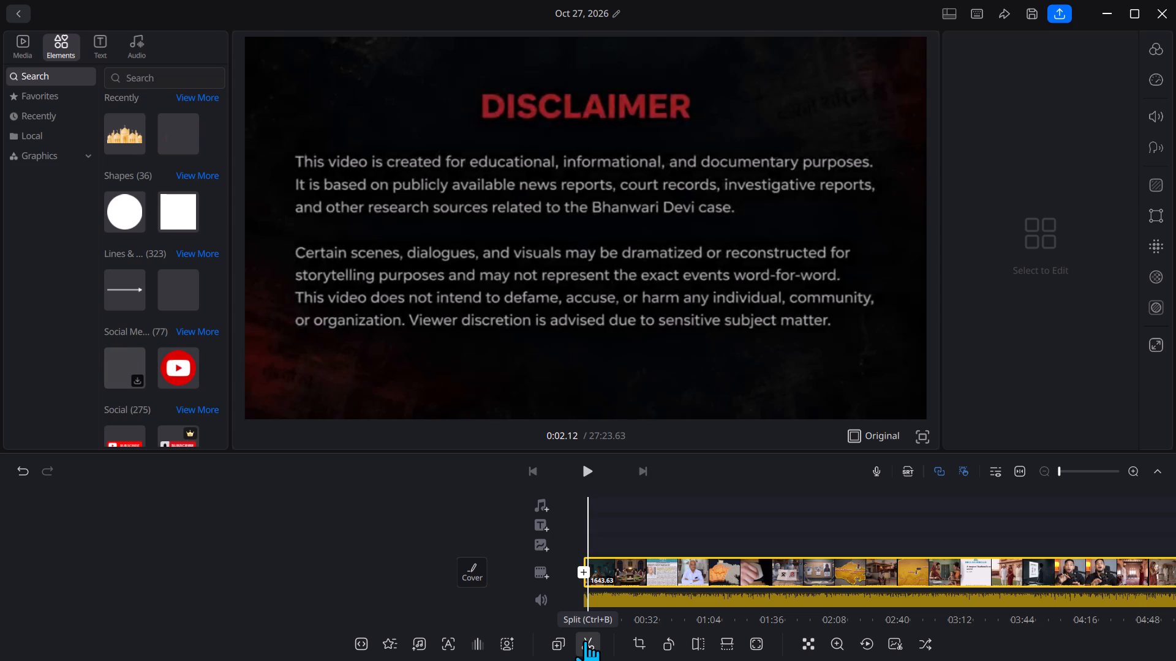
key(space)
key(space)
key(space)
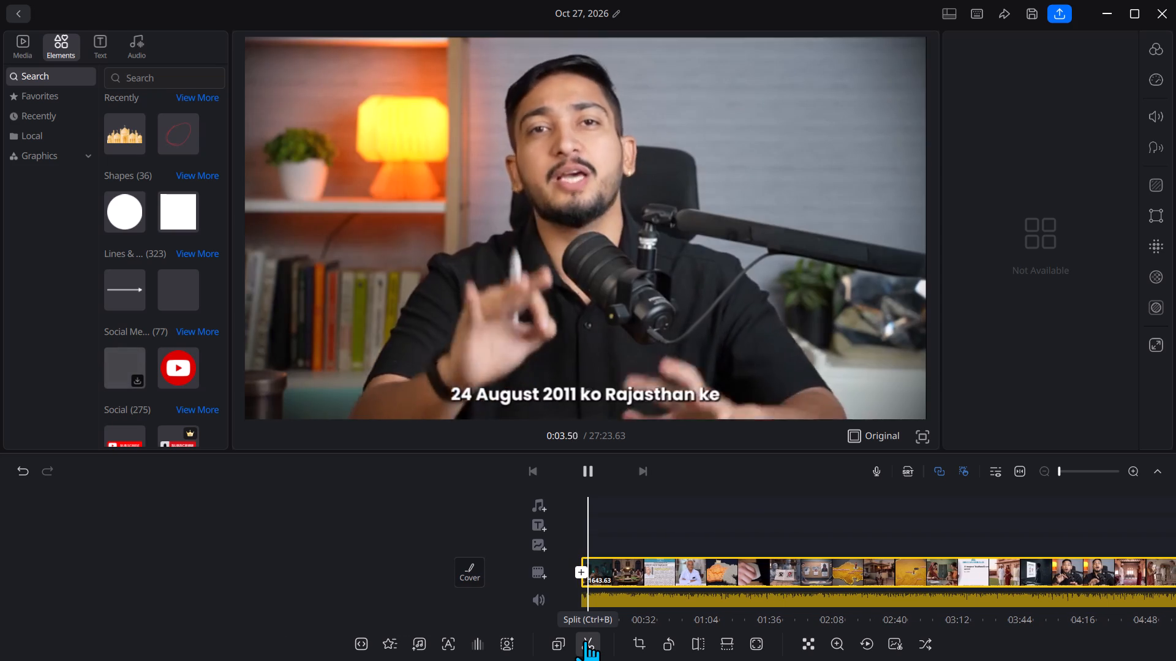
key(space)
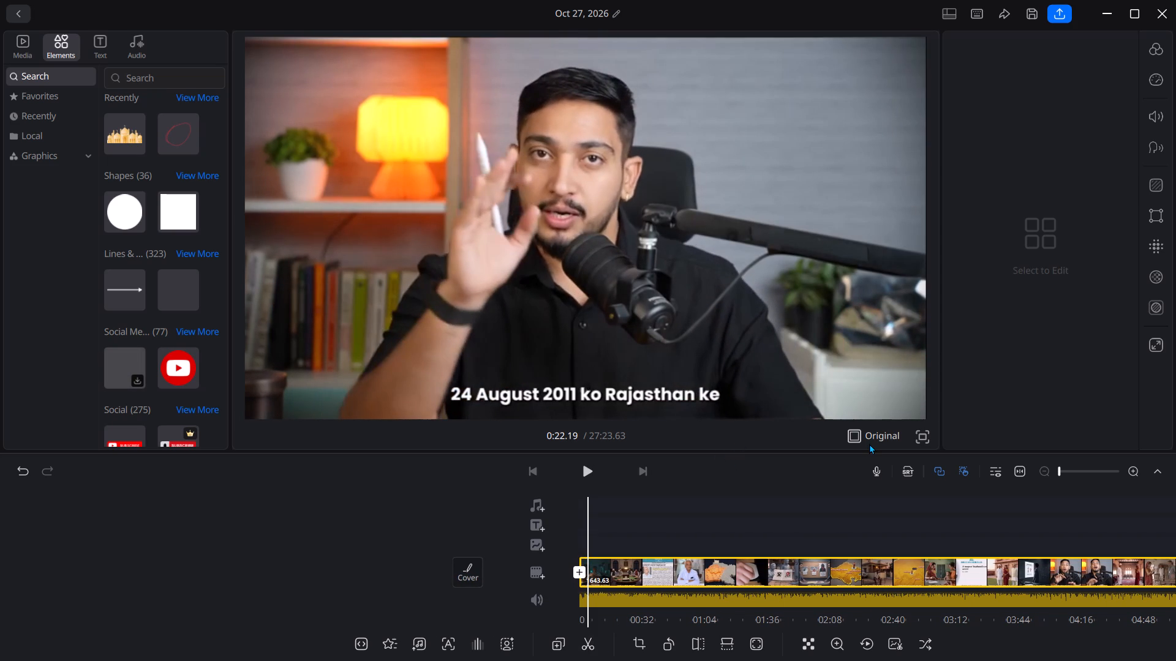
Change the project's aspect ratio from Original to 4:5.
click(869, 443)
triple_click(867, 440)
click(867, 440)
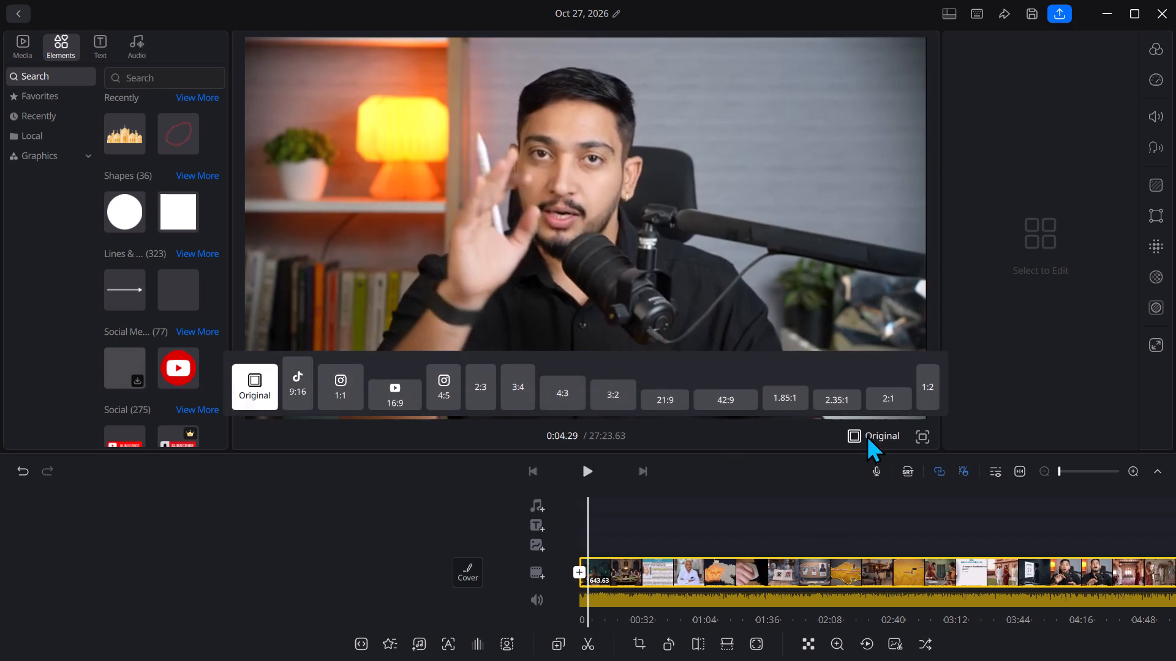
click(435, 388)
click(410, 519)
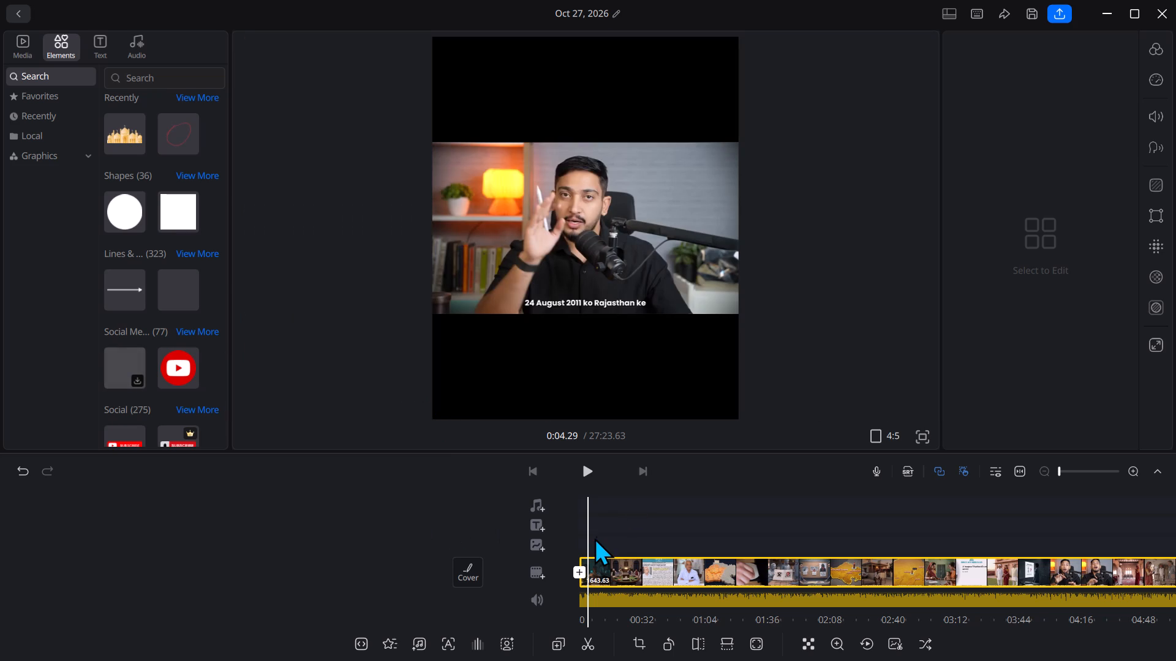
Split the main clip at 0:03.05, after the disclaimer, and delete the opening disclaimer piece.
drag(598, 537, 611, 535)
click(578, 640)
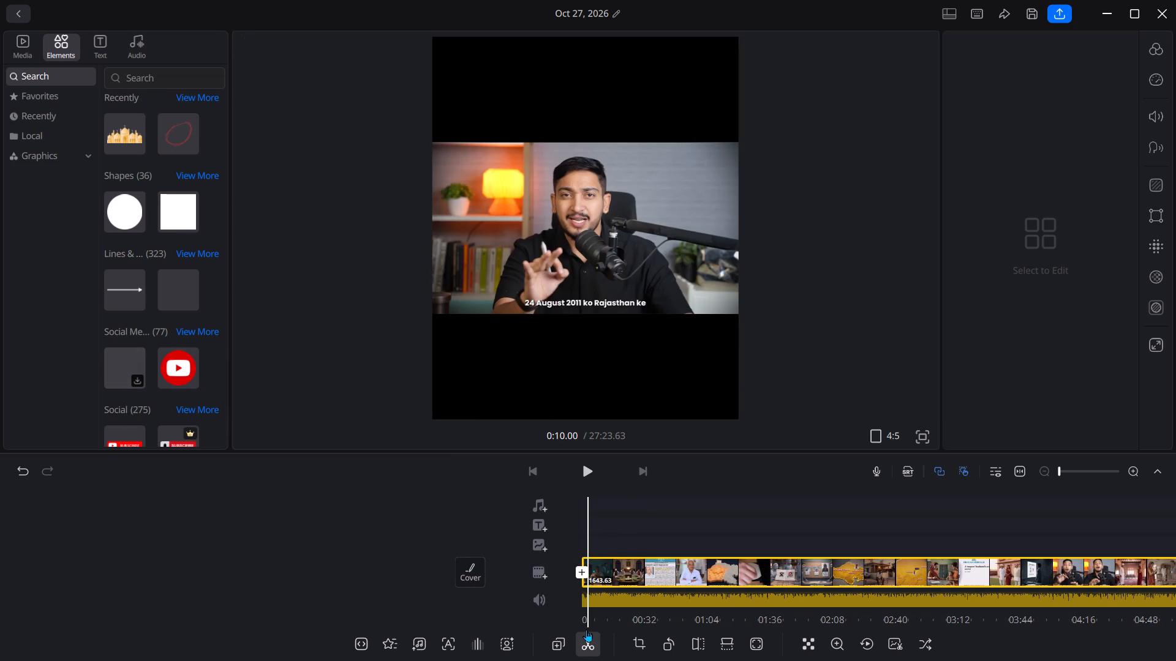
ctrl+scroll(583, 615, up, 6)
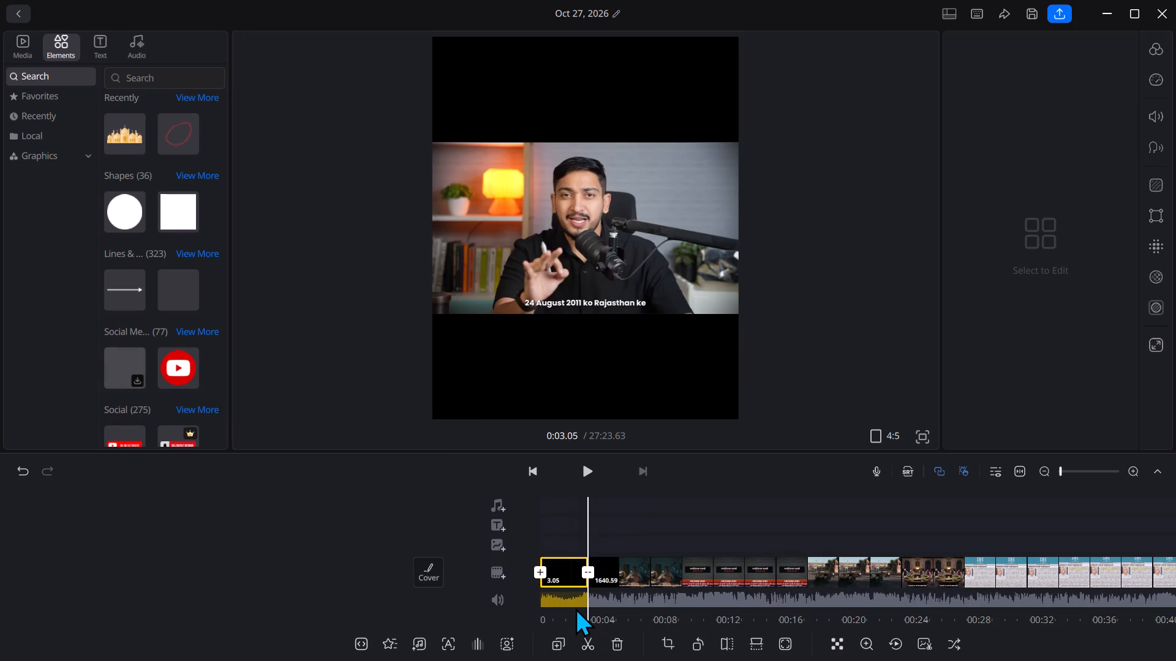
double_click(553, 550)
double_click(574, 561)
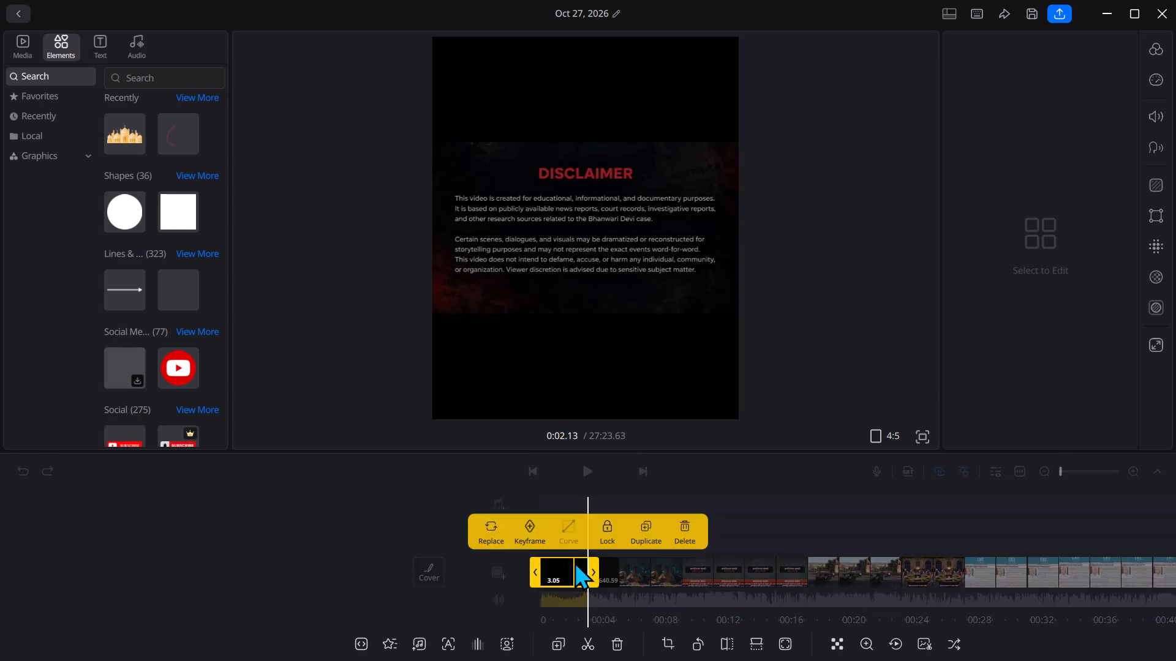
click(666, 531)
click(434, 525)
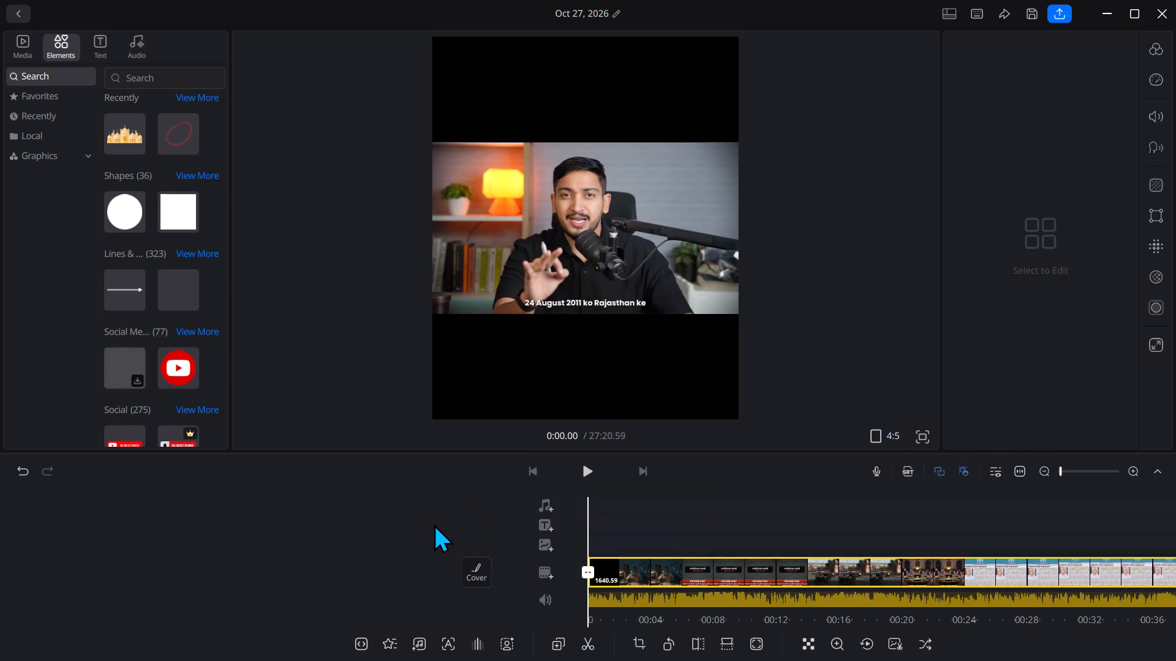
click(432, 523)
Add a text title at the start of the timeline reading "PART 1".
click(549, 520)
click(499, 480)
click(1007, 132)
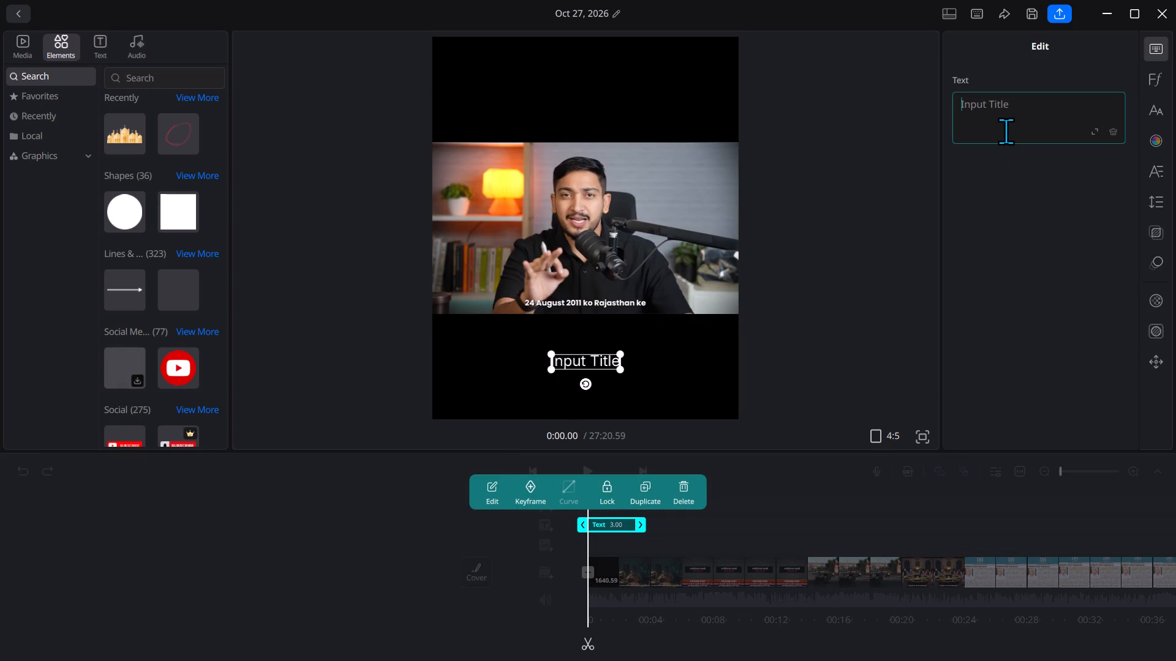
text(PART 1)
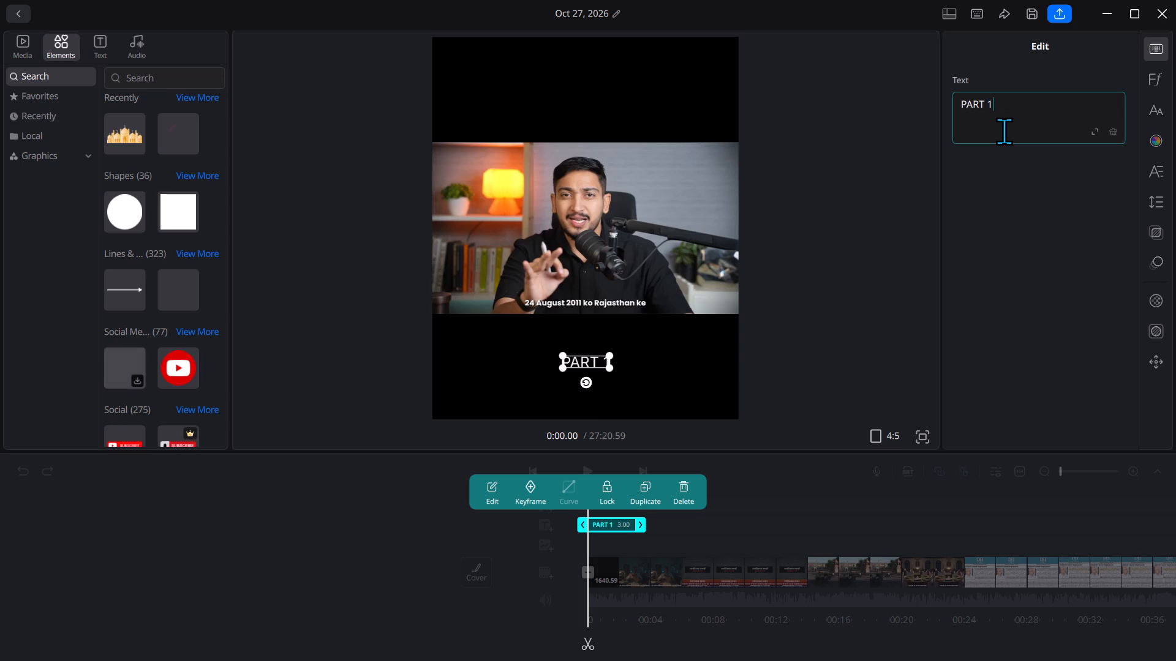
key(Return)
Set the PART 1 title in the Bauhaus 93 font with the white-on-red background style.
click(1158, 74)
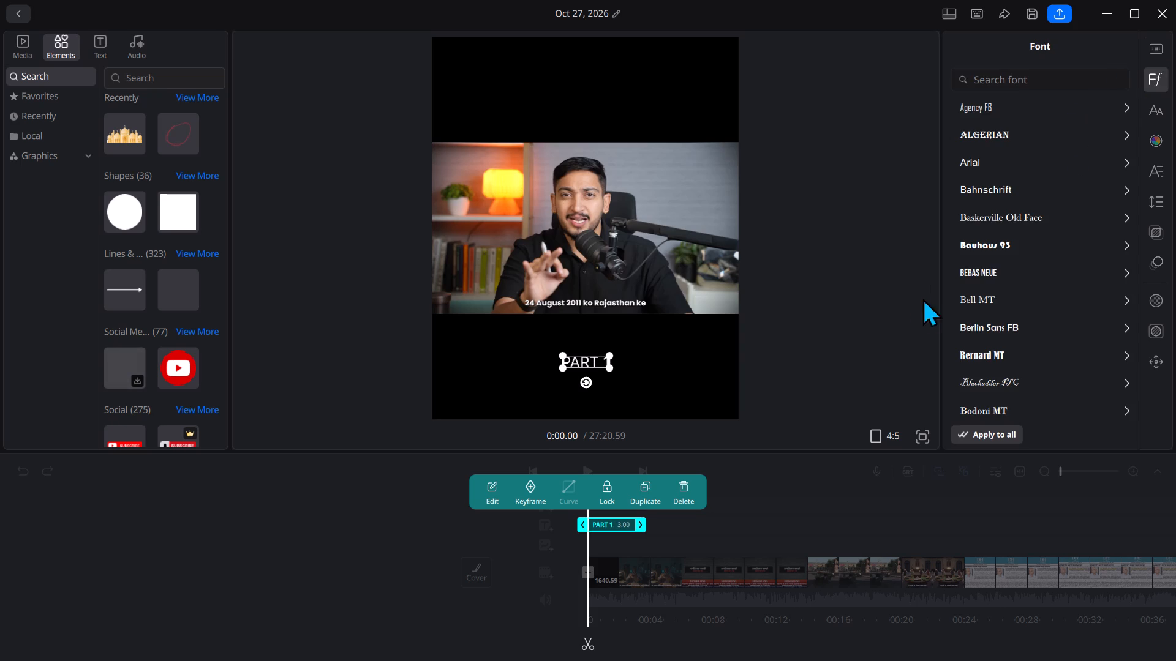
click(982, 245)
click(1159, 144)
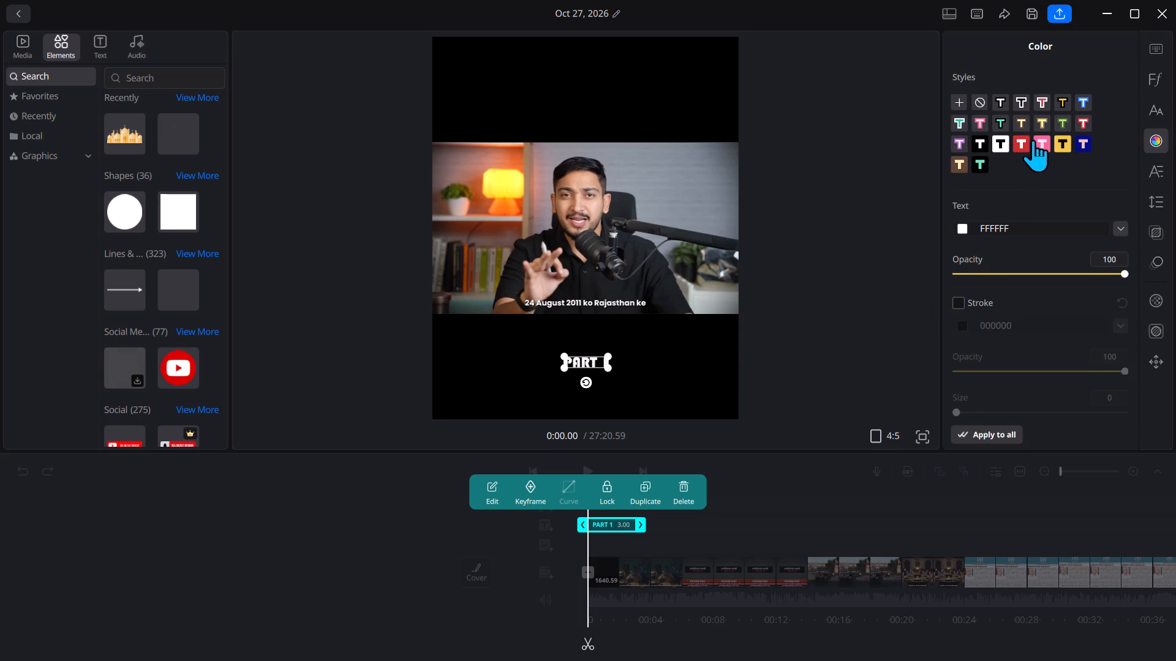
click(1033, 149)
triple_click(1022, 142)
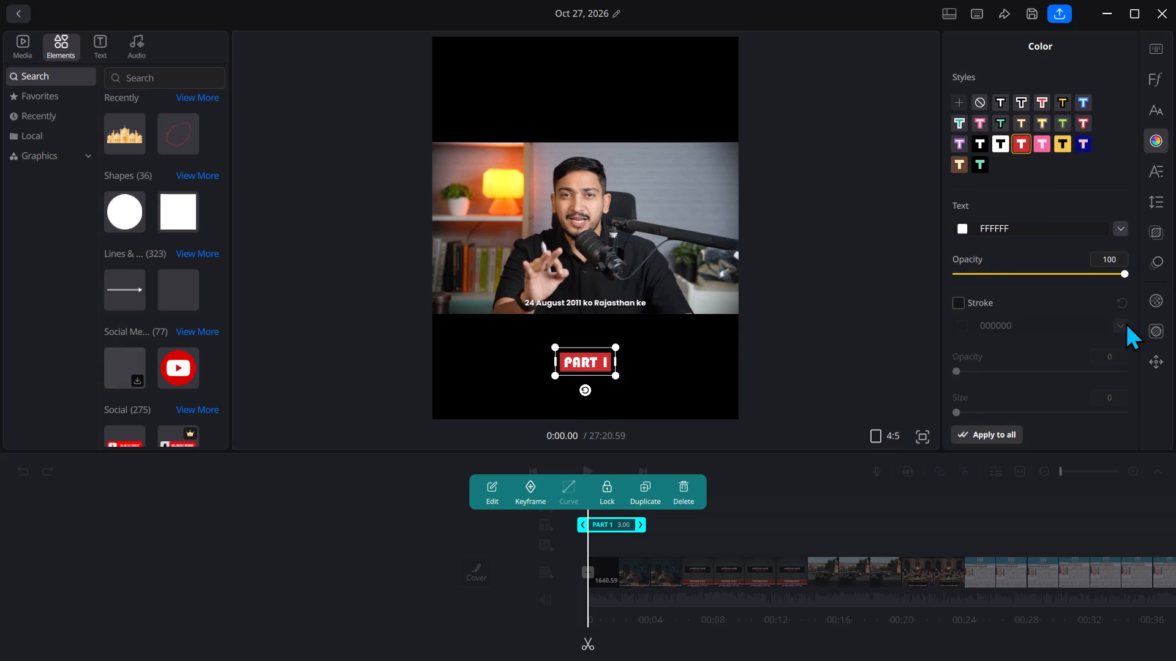
Make the PART 1 title italic and bold.
click(1158, 241)
click(1158, 187)
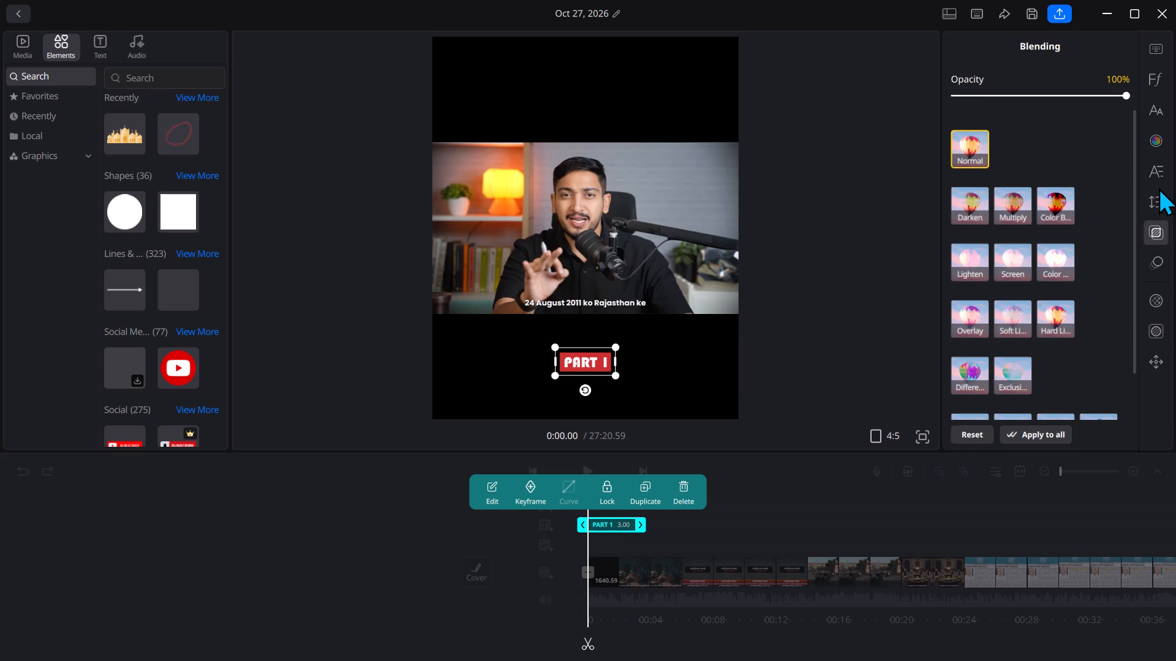
click(1154, 170)
click(986, 107)
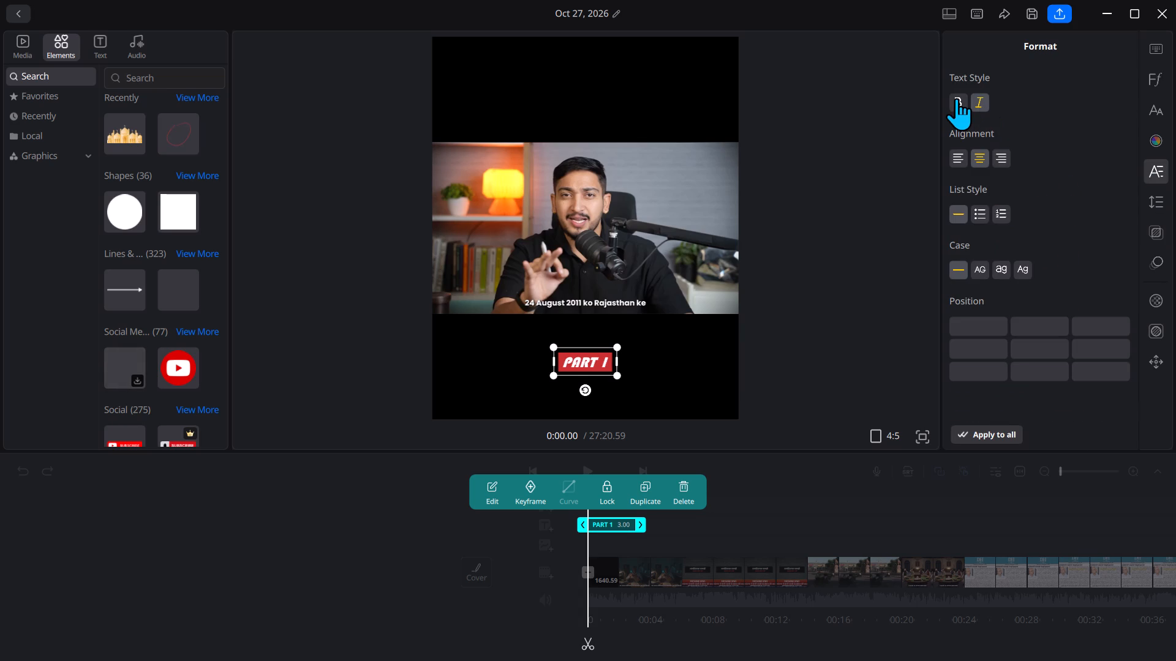
click(956, 98)
Apply the second "Active" caption animation to the PART 1 title.
click(1158, 285)
click(1158, 264)
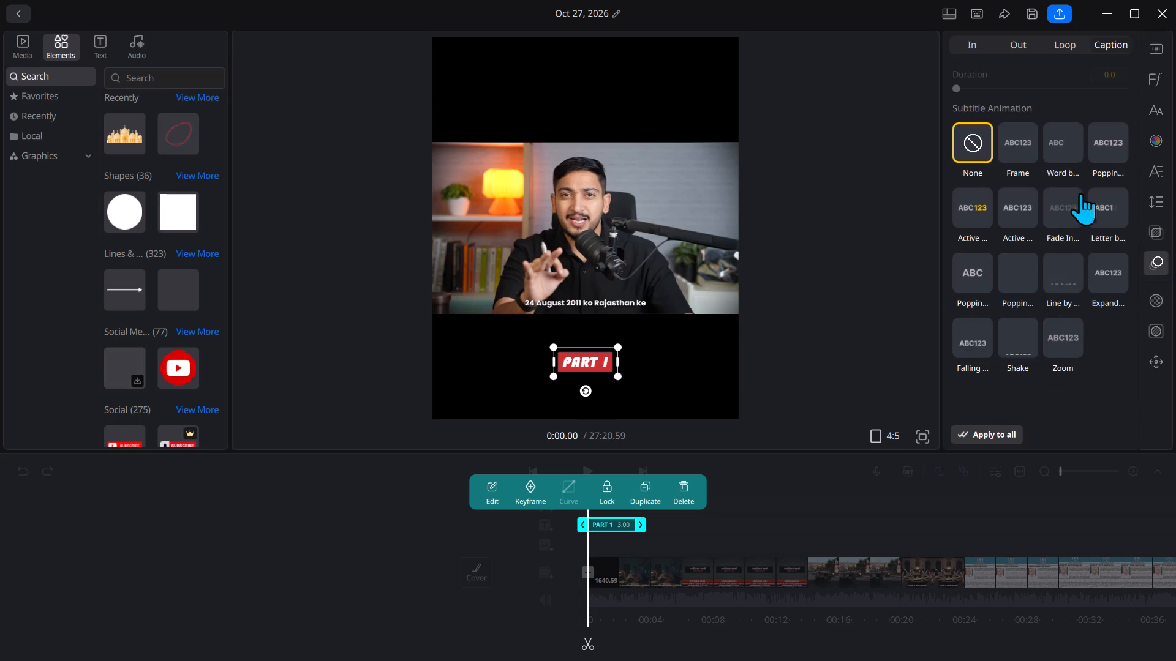
click(1009, 205)
Move the PART 1 title into the upper black bar, flush with the frame's left edge and just above the video picture.
drag(586, 371, 586, 366)
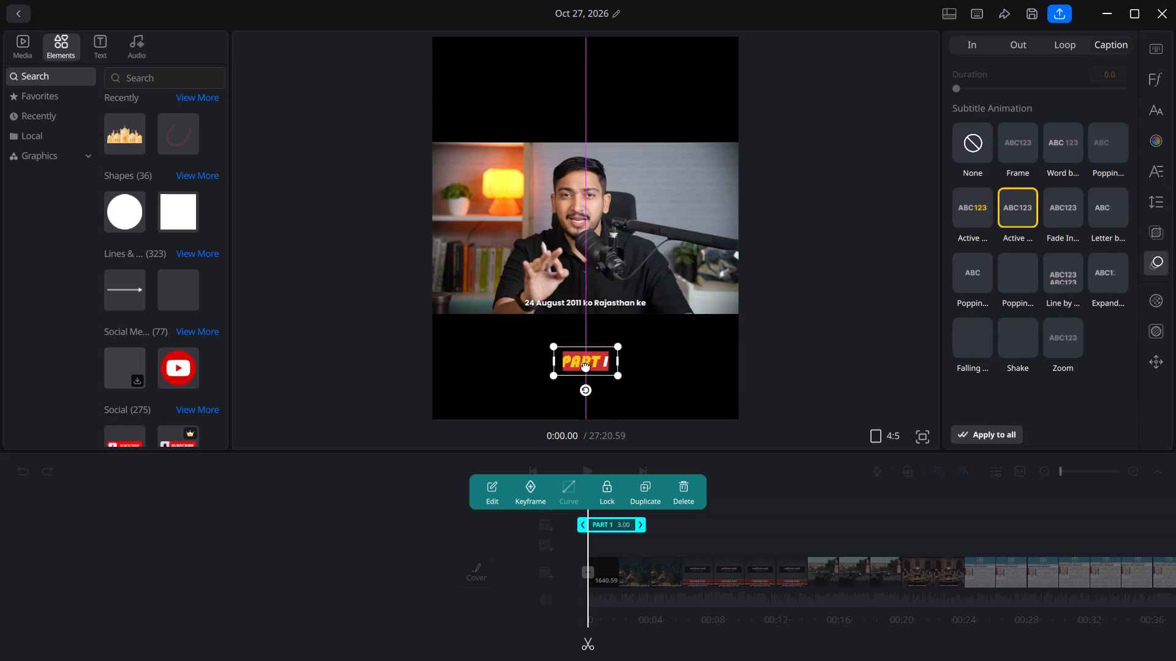
drag(586, 366, 461, 138)
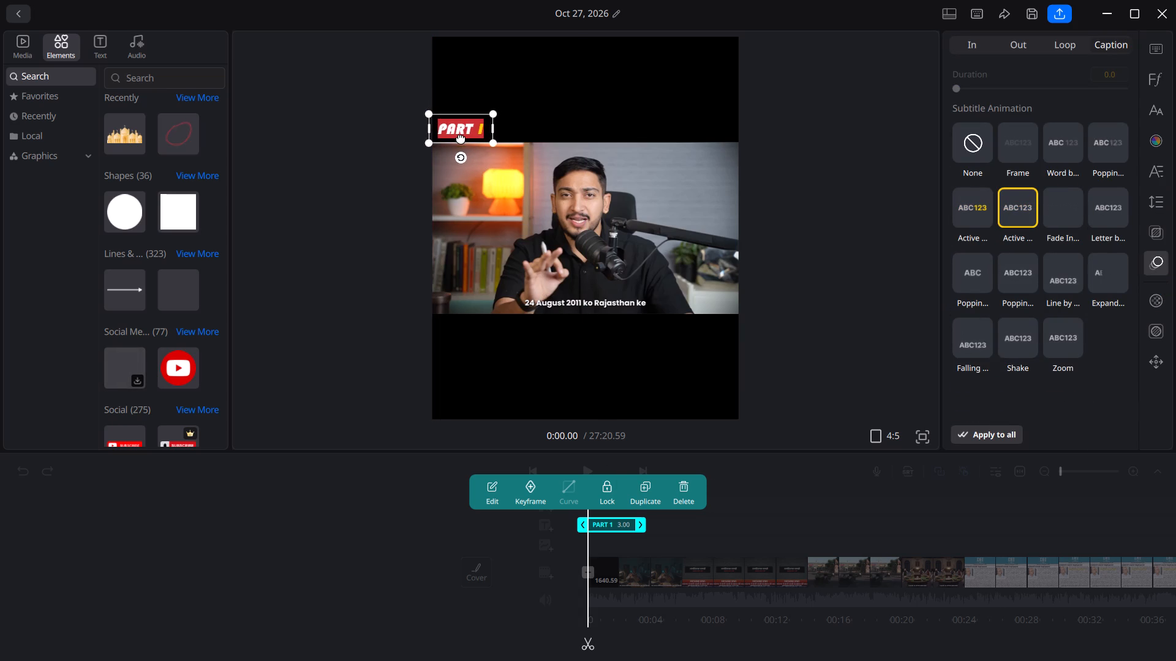
drag(461, 138, 456, 138)
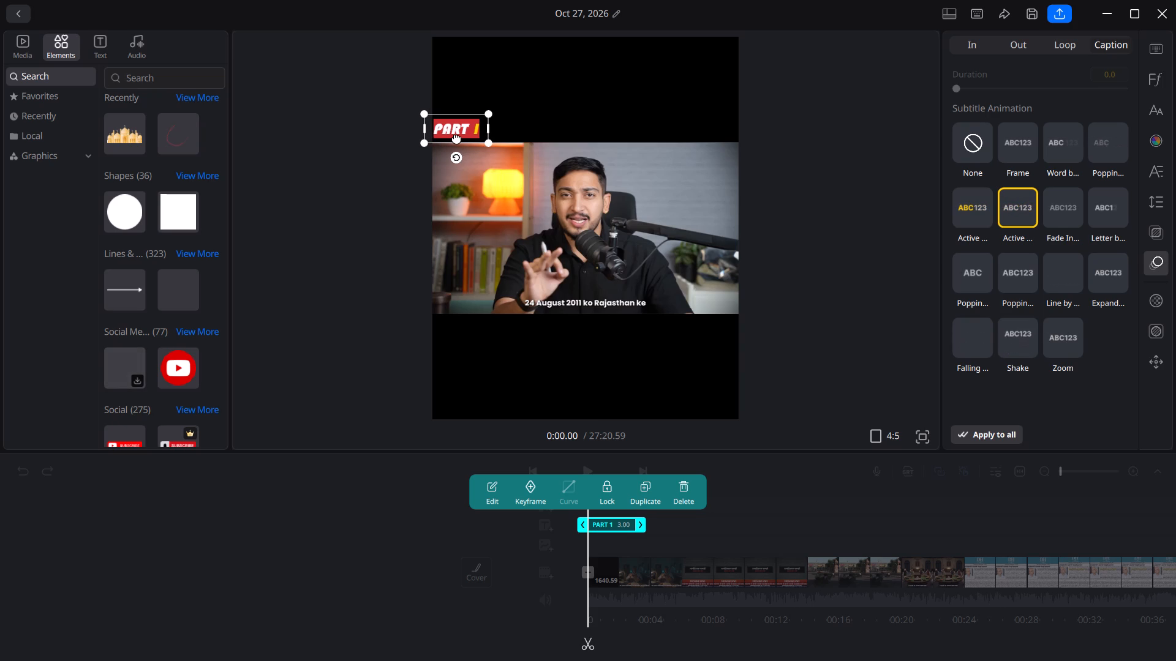
click(850, 378)
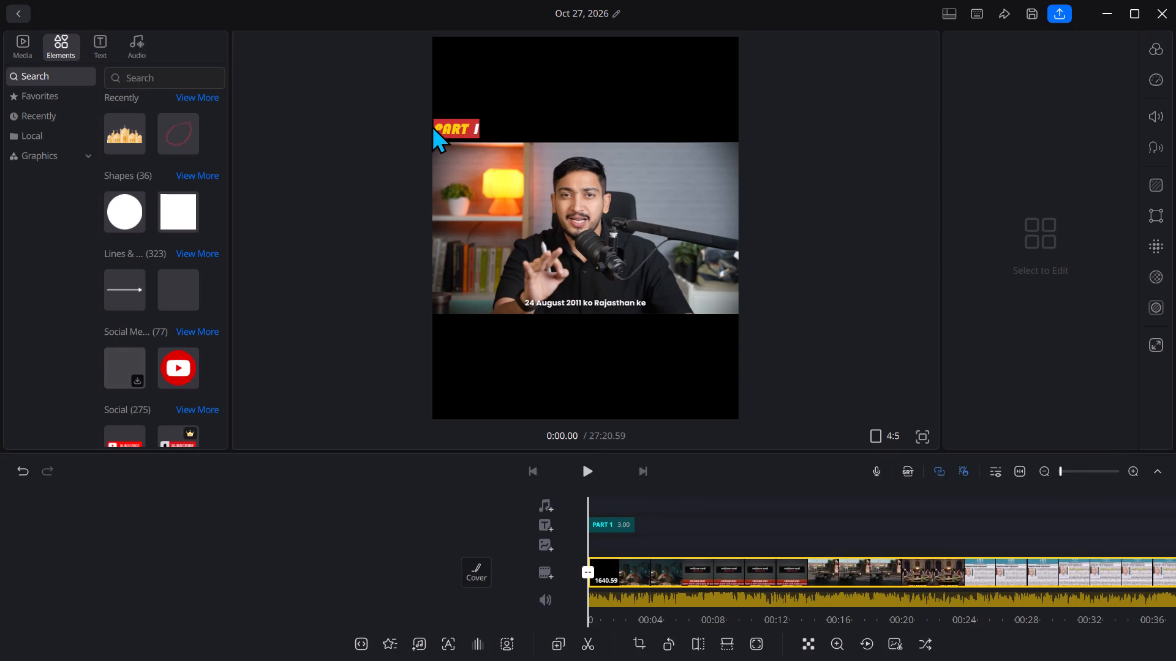
Review the PART 1 title's motion and position settings.
click(431, 125)
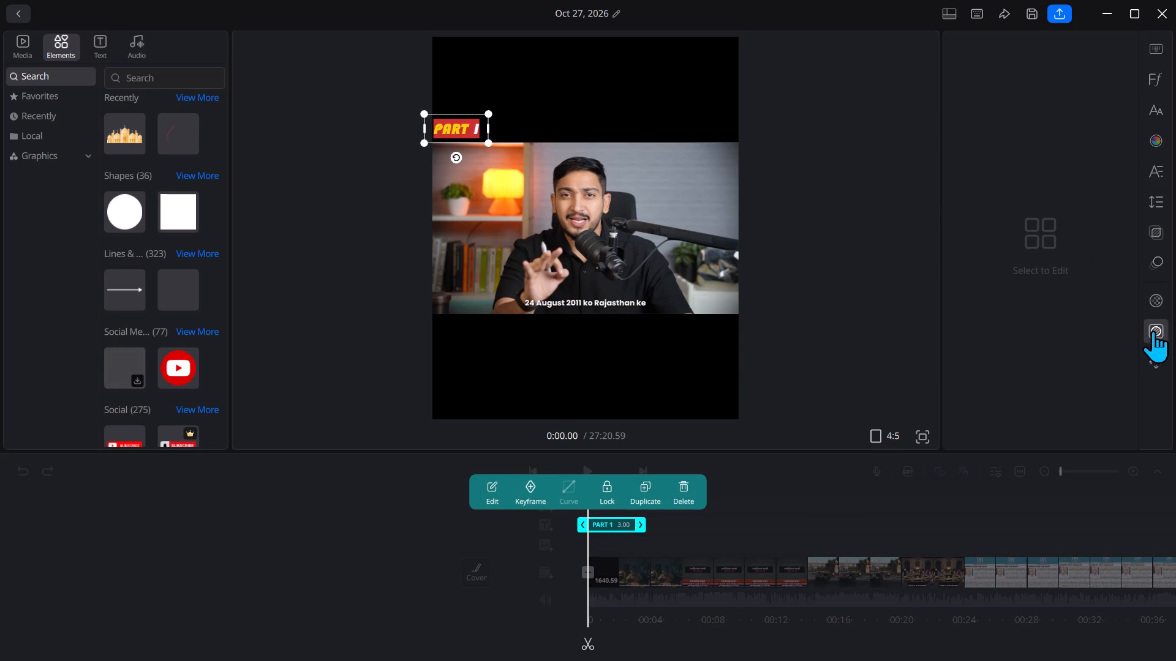
click(1153, 330)
click(1148, 299)
click(1153, 268)
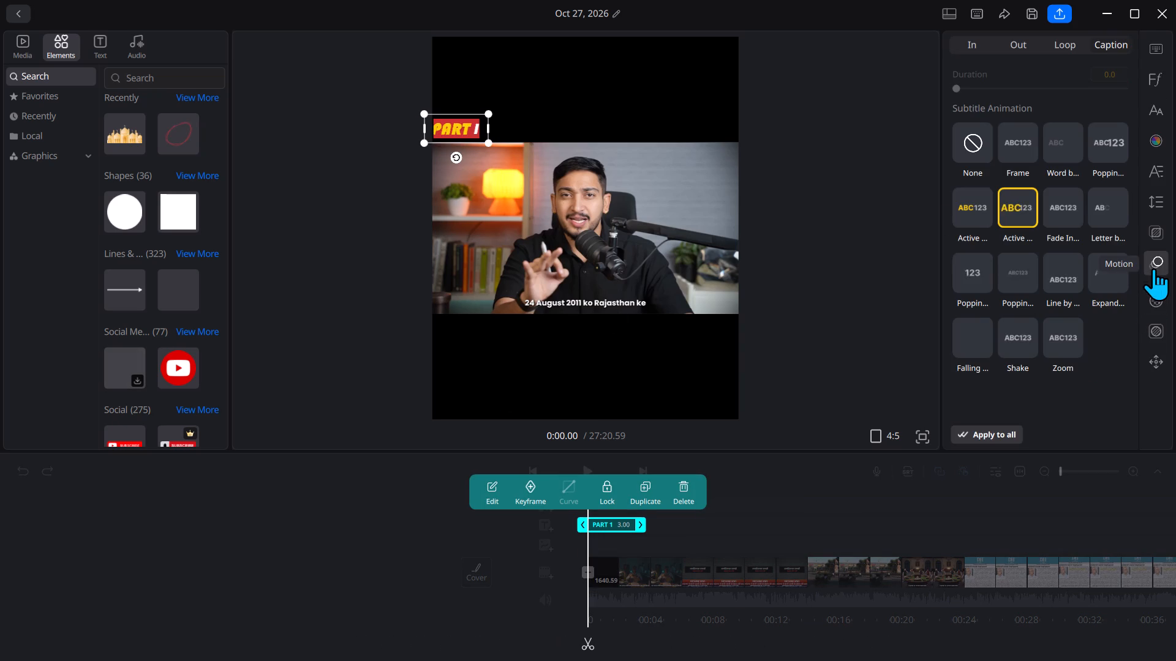
click(1160, 362)
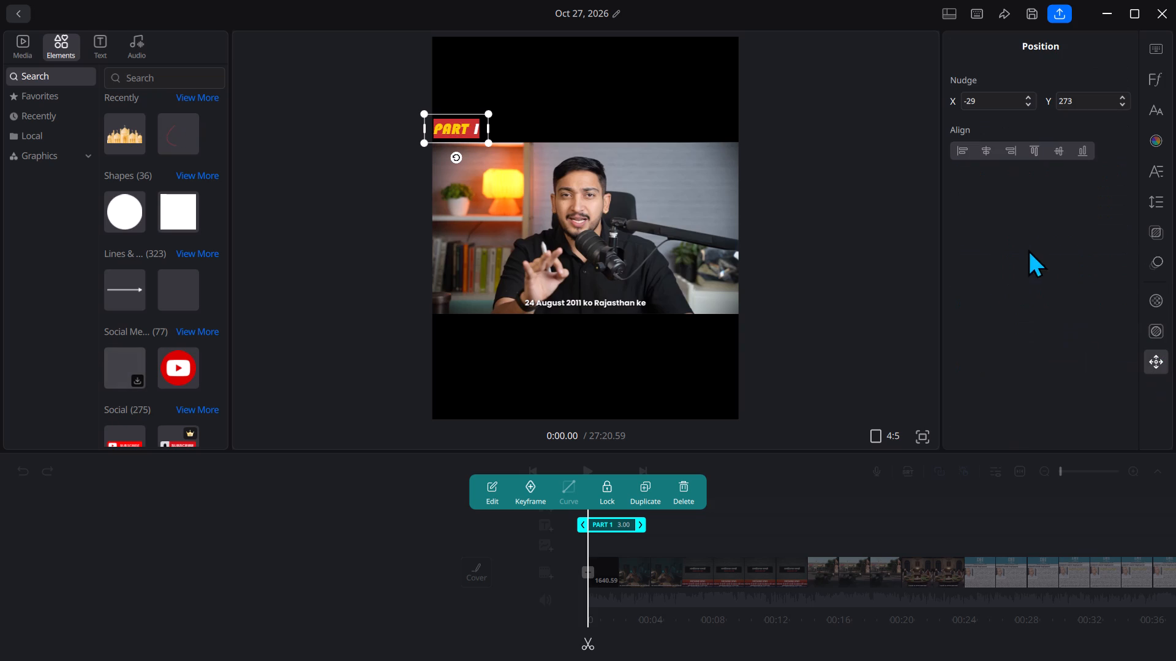
click(859, 279)
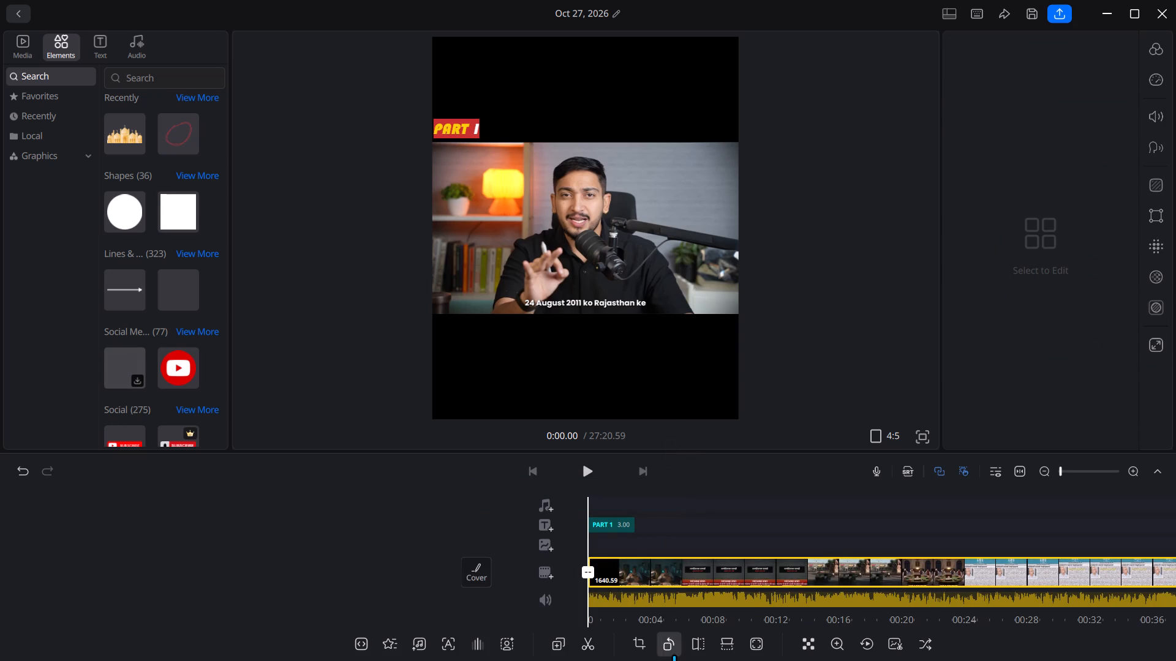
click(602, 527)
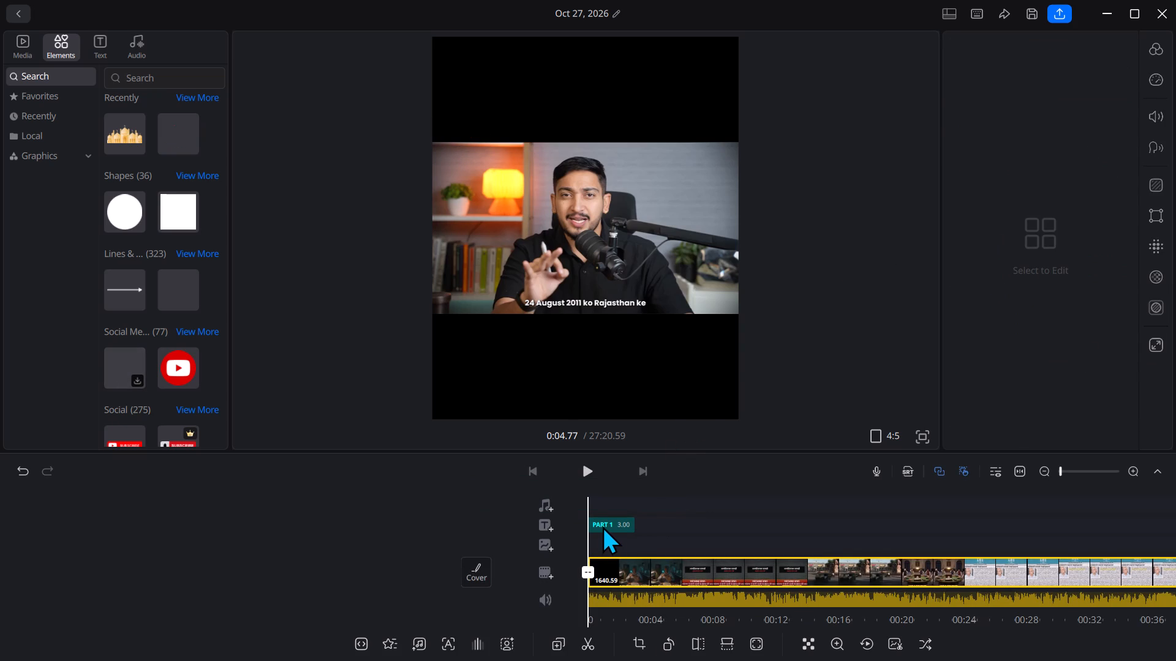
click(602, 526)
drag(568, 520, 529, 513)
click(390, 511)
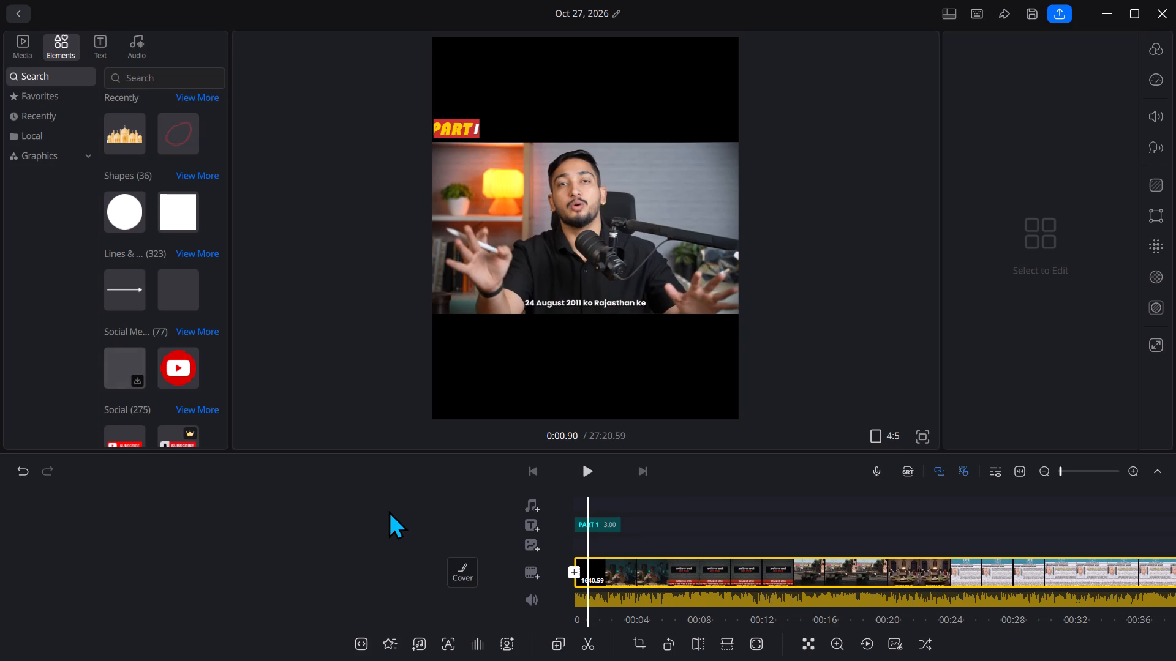
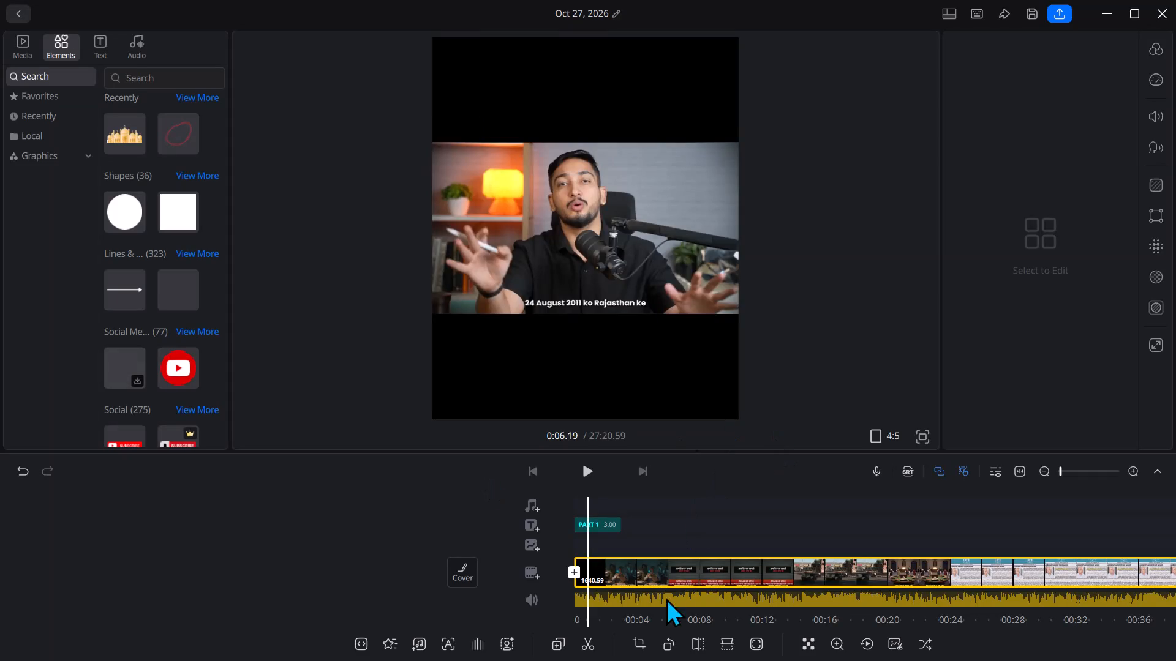
Add the Horizontal basic transition, with a duration of 0.8, at the start of the main video clip.
click(575, 567)
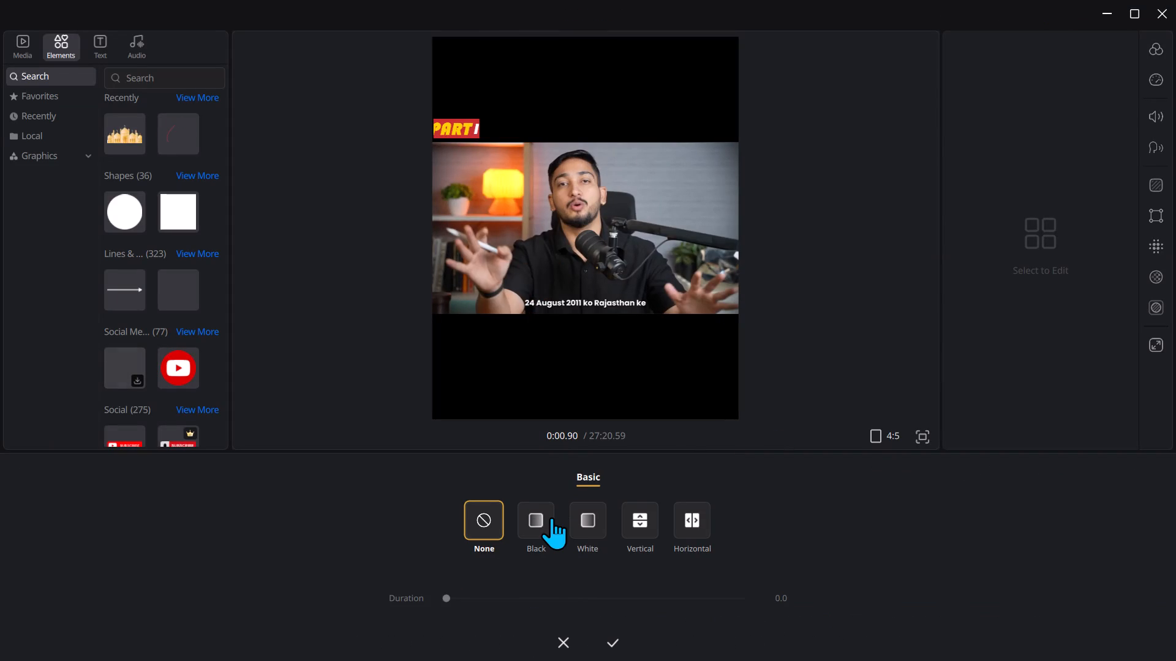
click(679, 526)
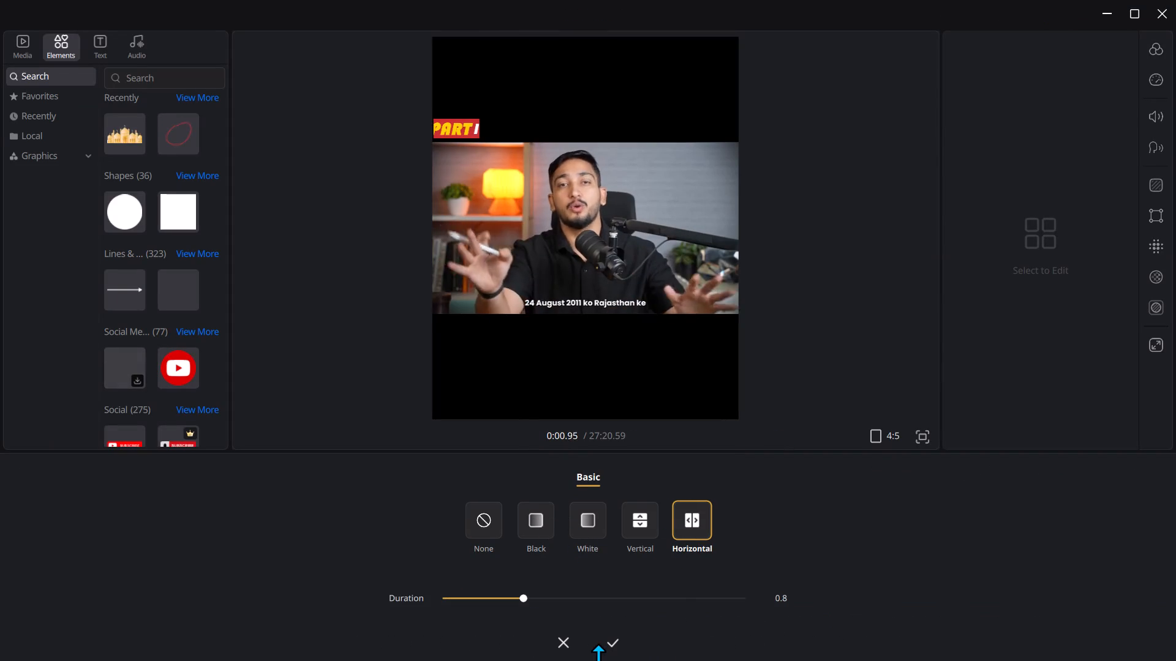
click(609, 643)
Play back the video from its opening and zoom the timeline out to check the new transition and the footage that follows.
key(space)
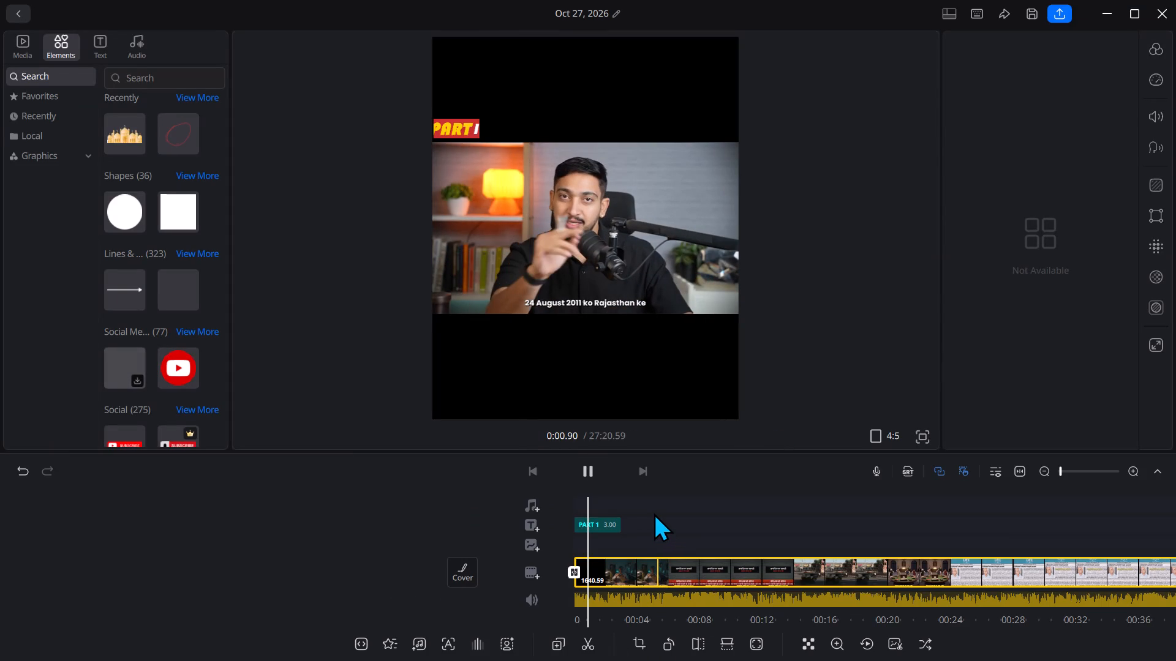
key(space)
key(space)
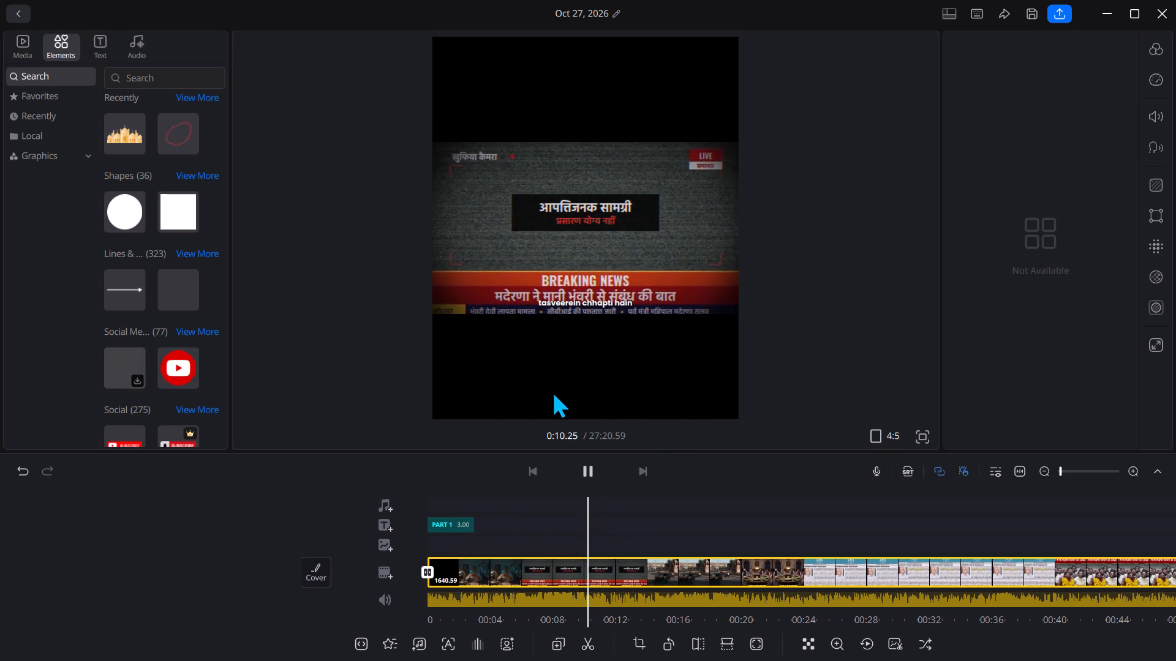
ctrl+scroll(552, 390, down, 4)
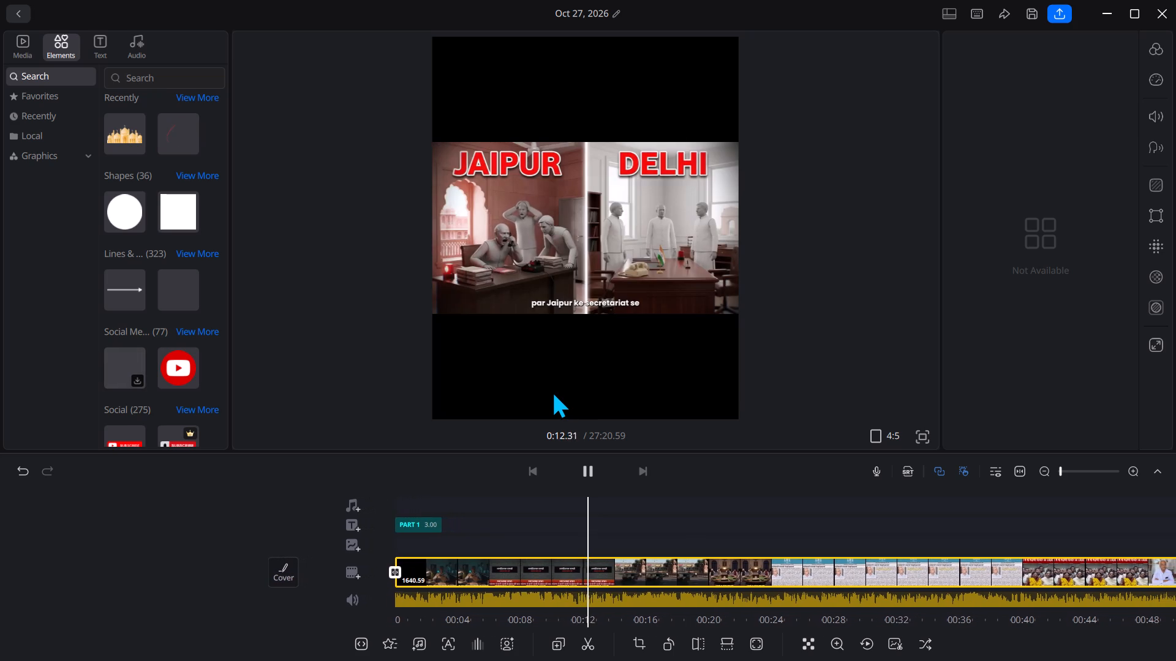
ctrl+scroll(559, 527, down, 8)
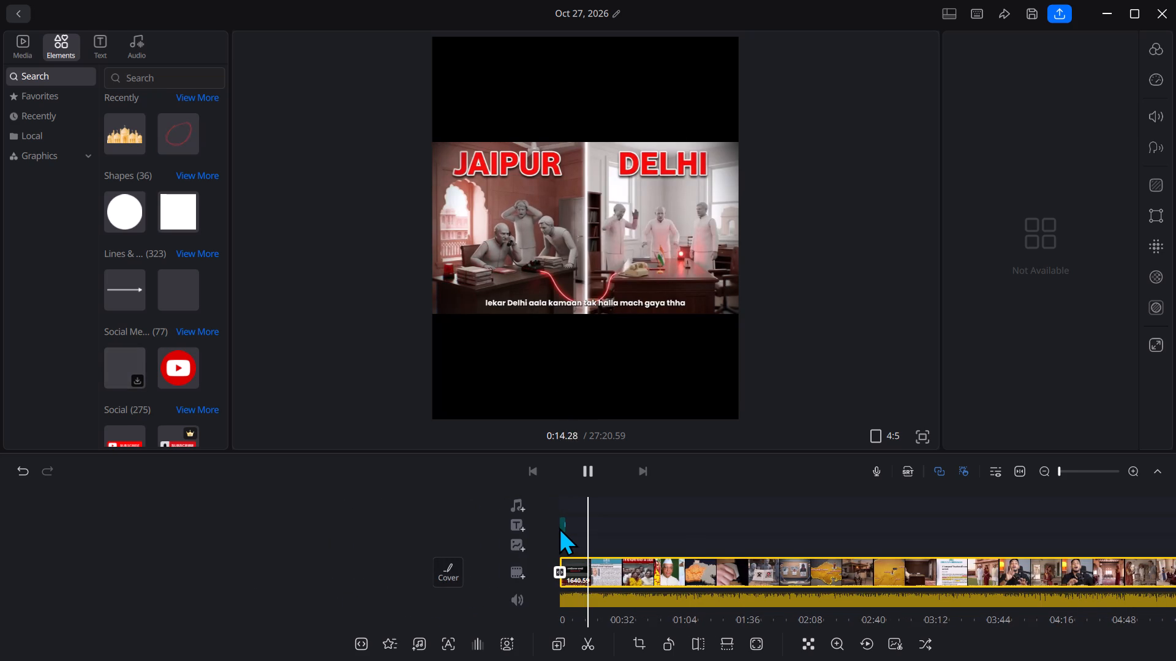
ctrl+scroll(559, 527, down, 8)
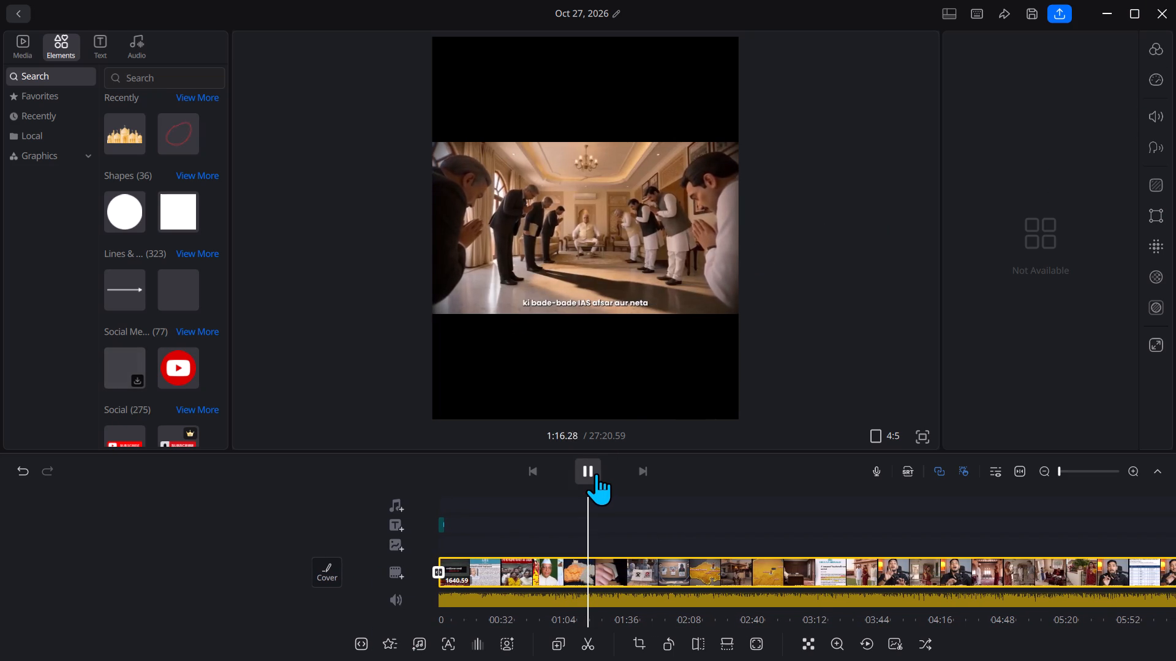
ctrl+scroll(596, 473, down, 4)
ctrl+scroll(595, 477, up, 5)
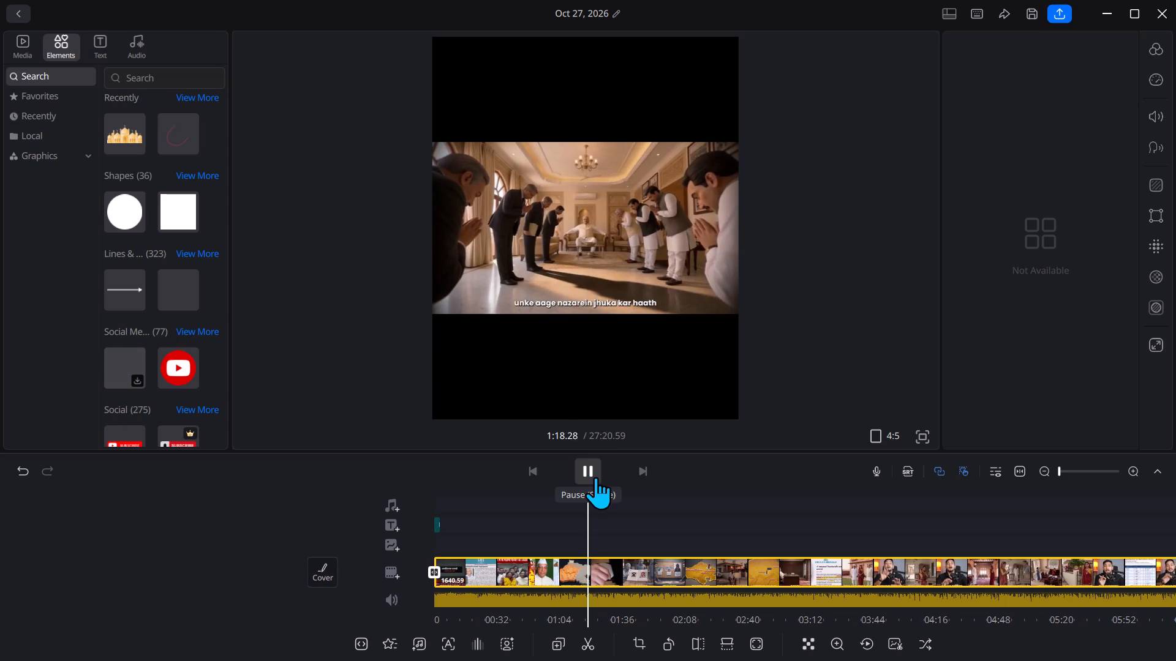
ctrl+scroll(552, 588, up, 4)
ctrl+scroll(552, 588, down, 12)
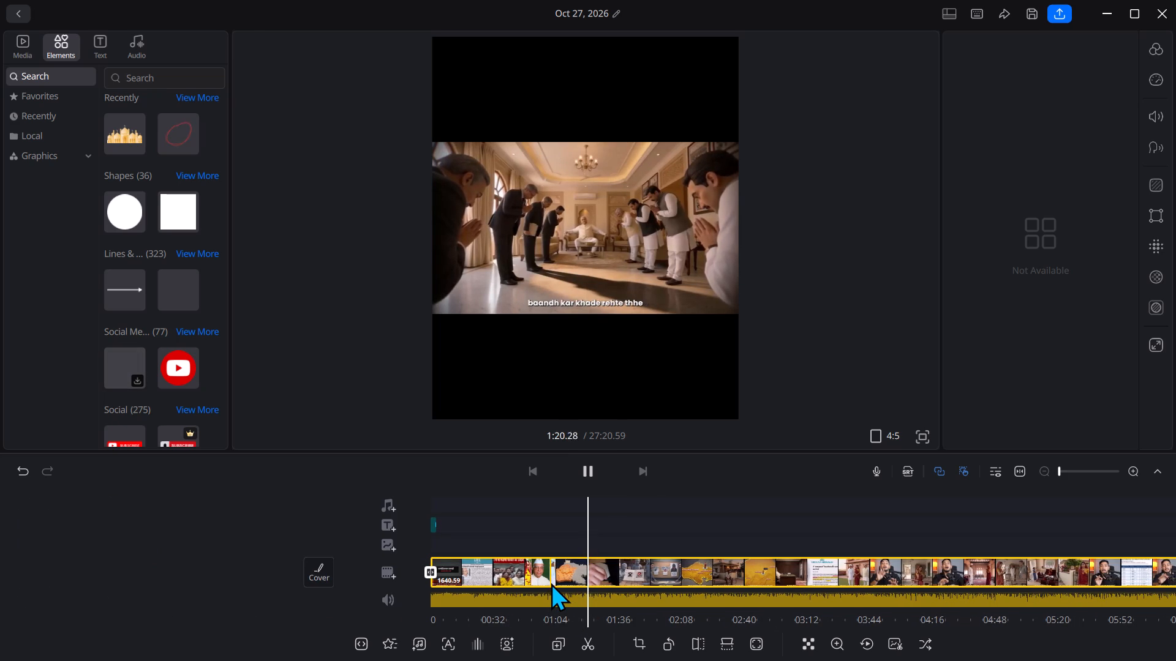
ctrl+scroll(551, 583, down, 2)
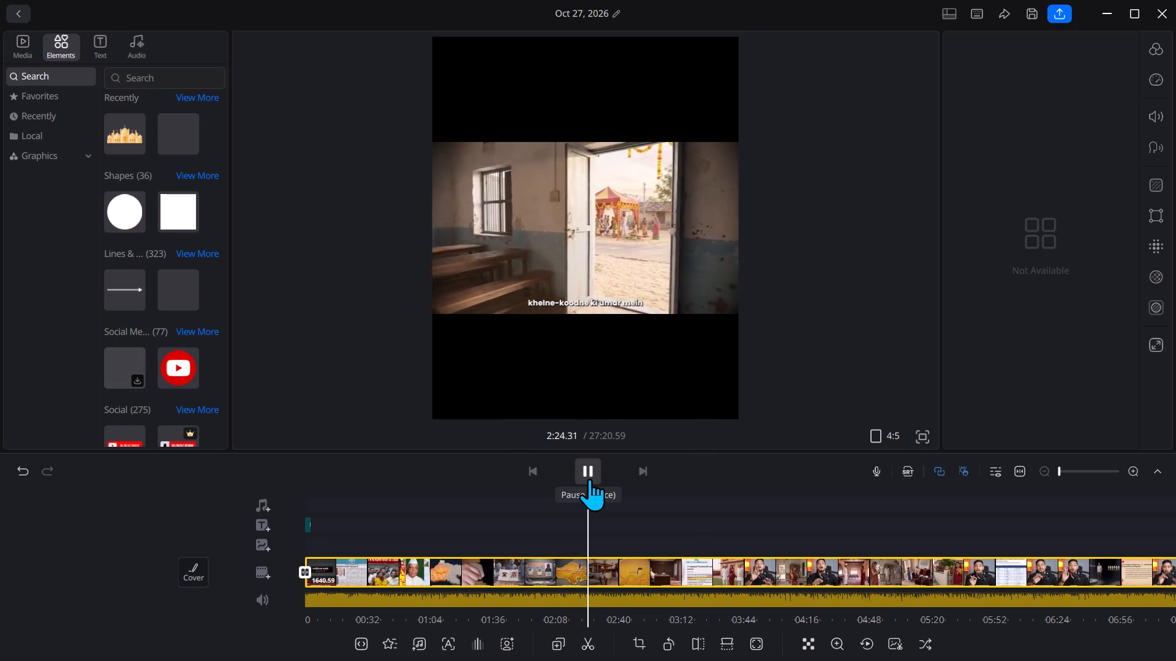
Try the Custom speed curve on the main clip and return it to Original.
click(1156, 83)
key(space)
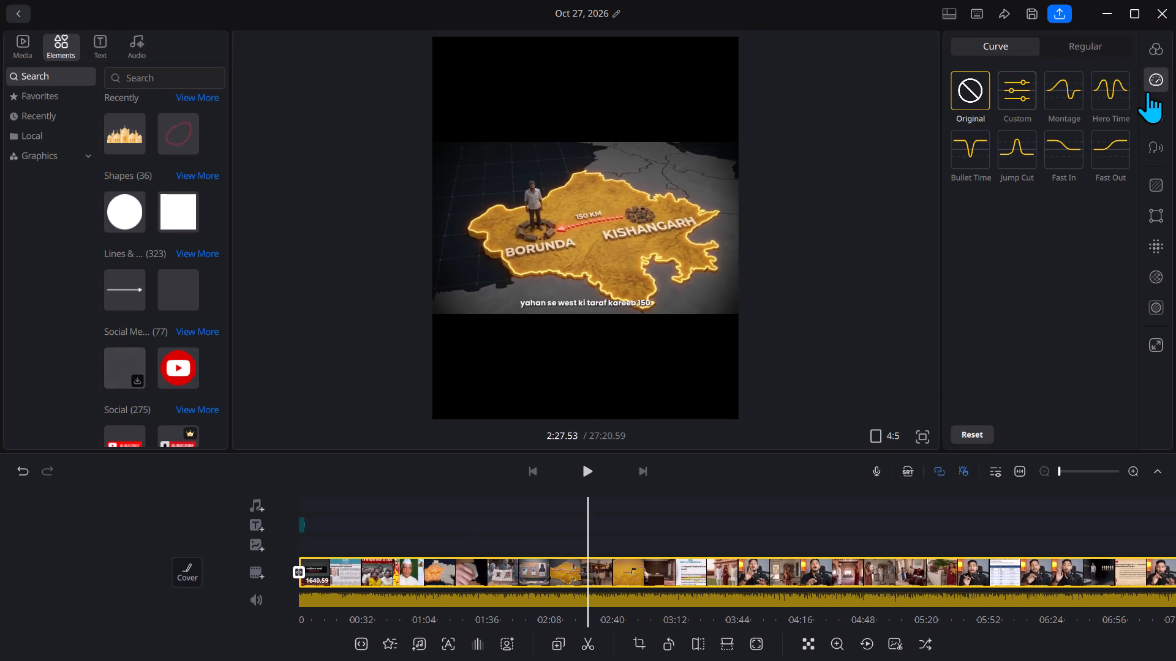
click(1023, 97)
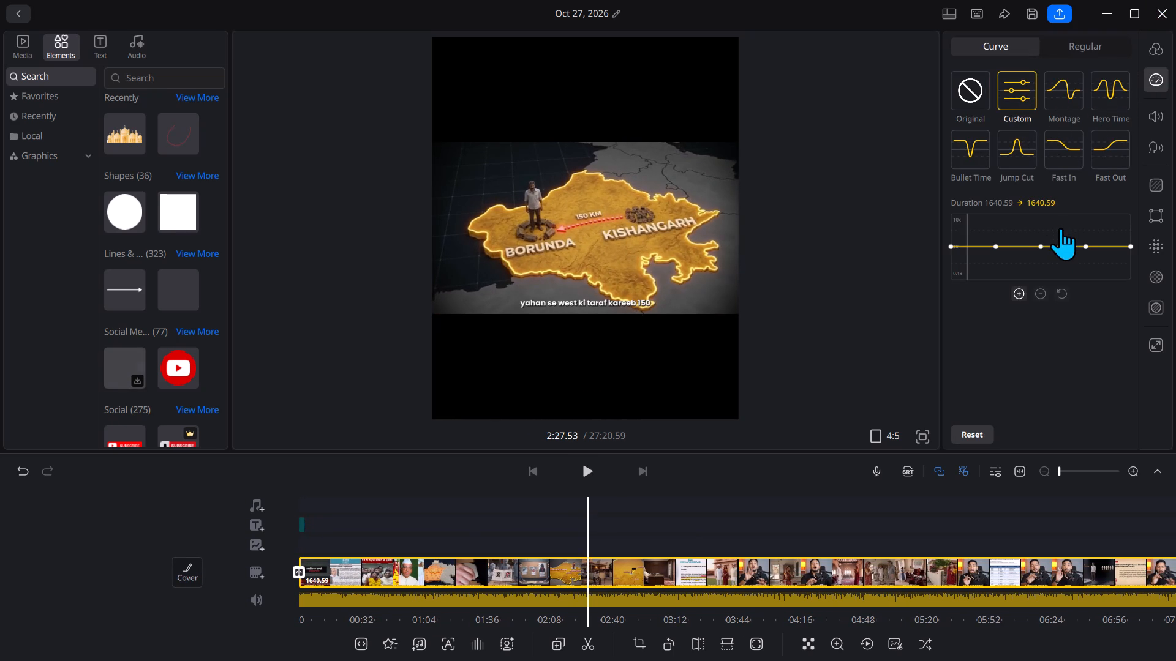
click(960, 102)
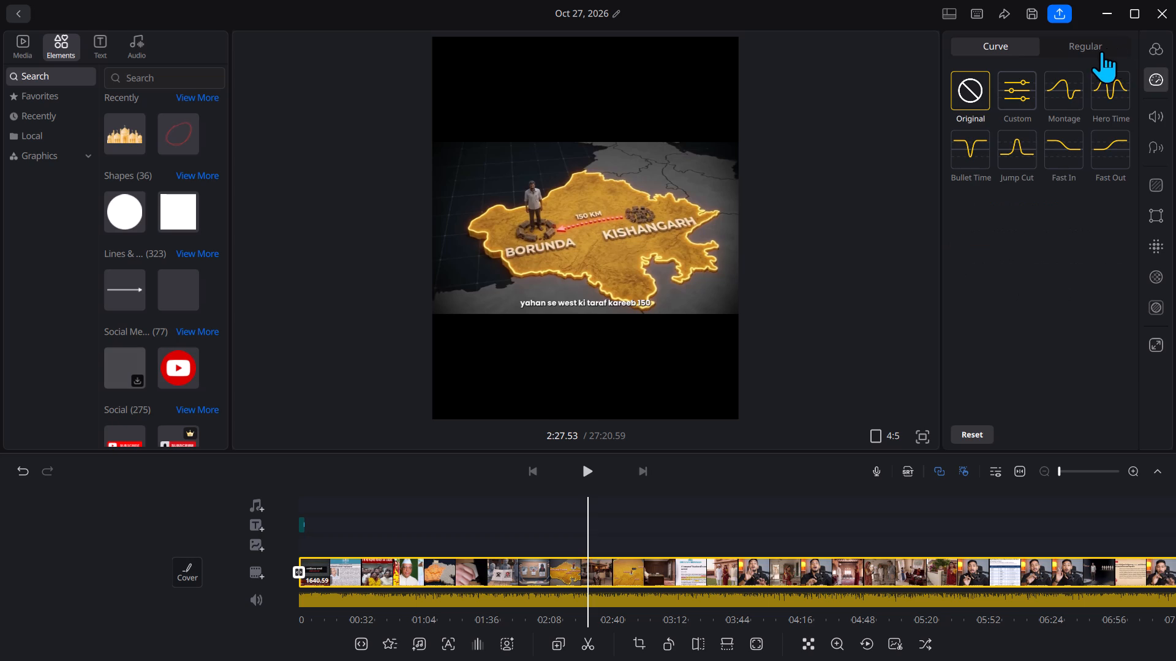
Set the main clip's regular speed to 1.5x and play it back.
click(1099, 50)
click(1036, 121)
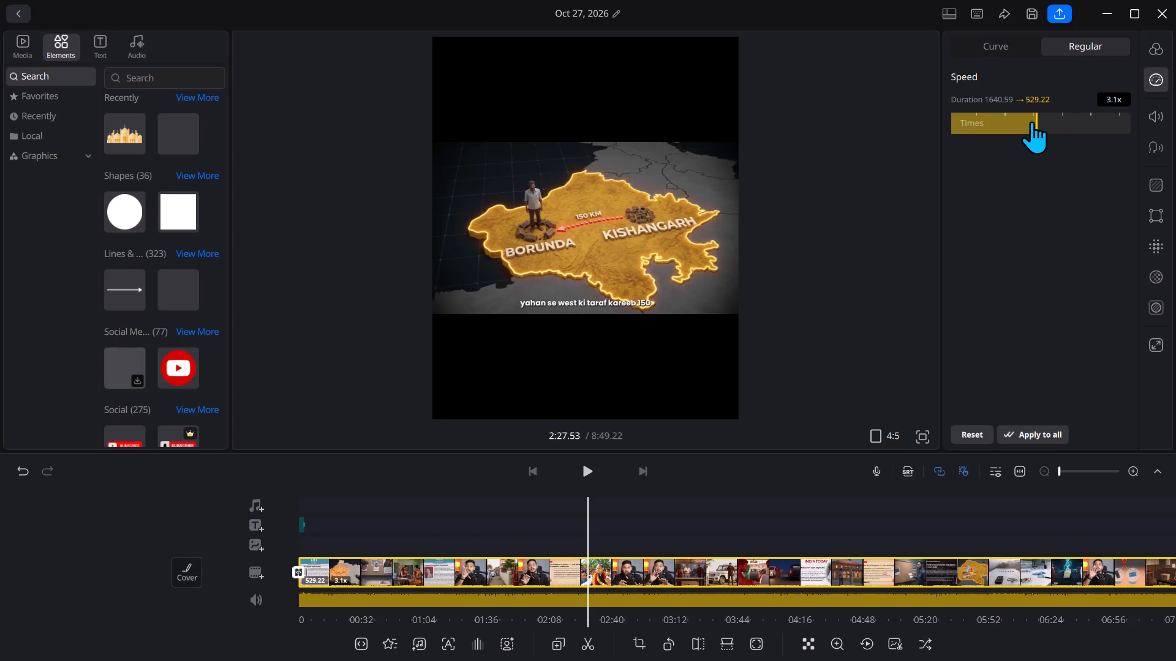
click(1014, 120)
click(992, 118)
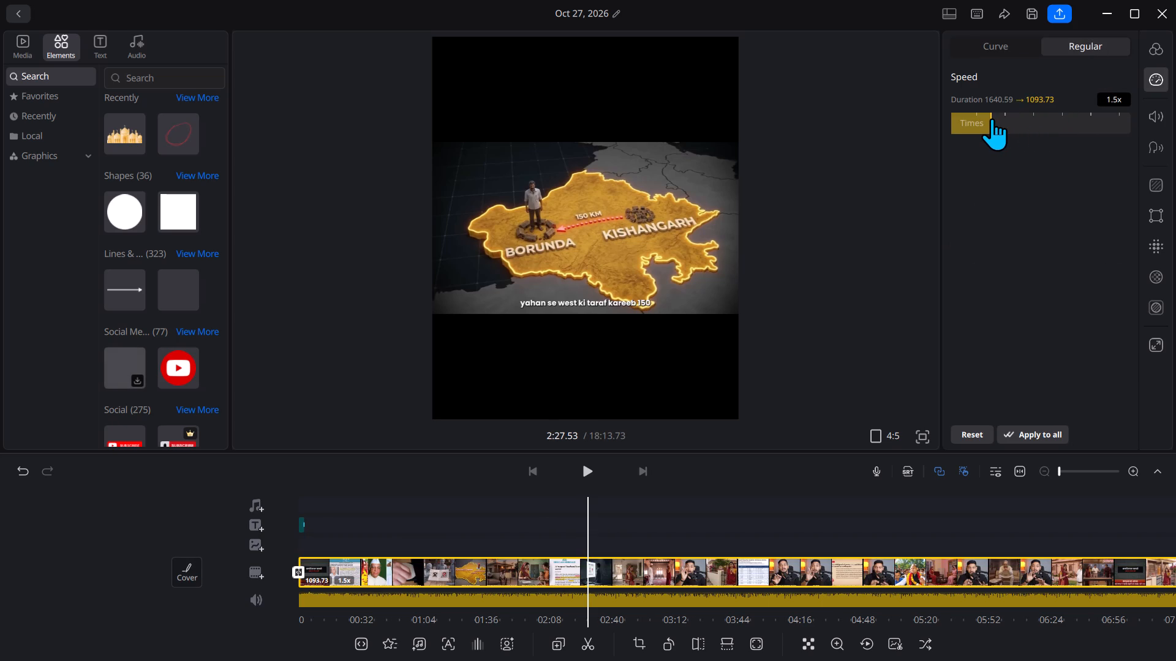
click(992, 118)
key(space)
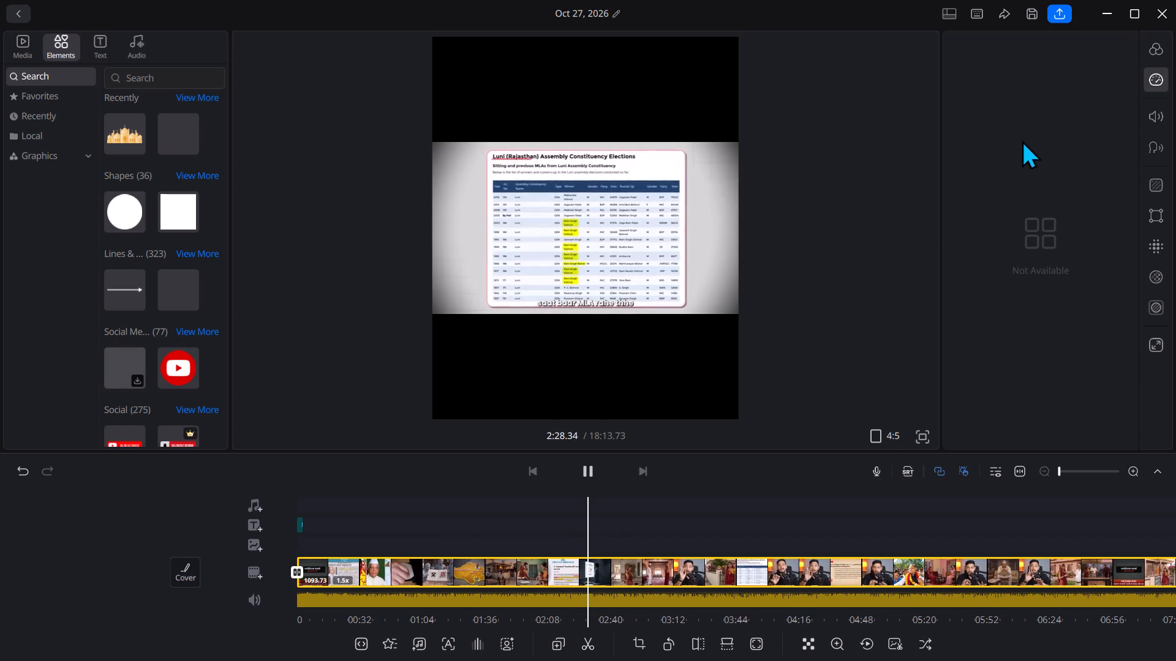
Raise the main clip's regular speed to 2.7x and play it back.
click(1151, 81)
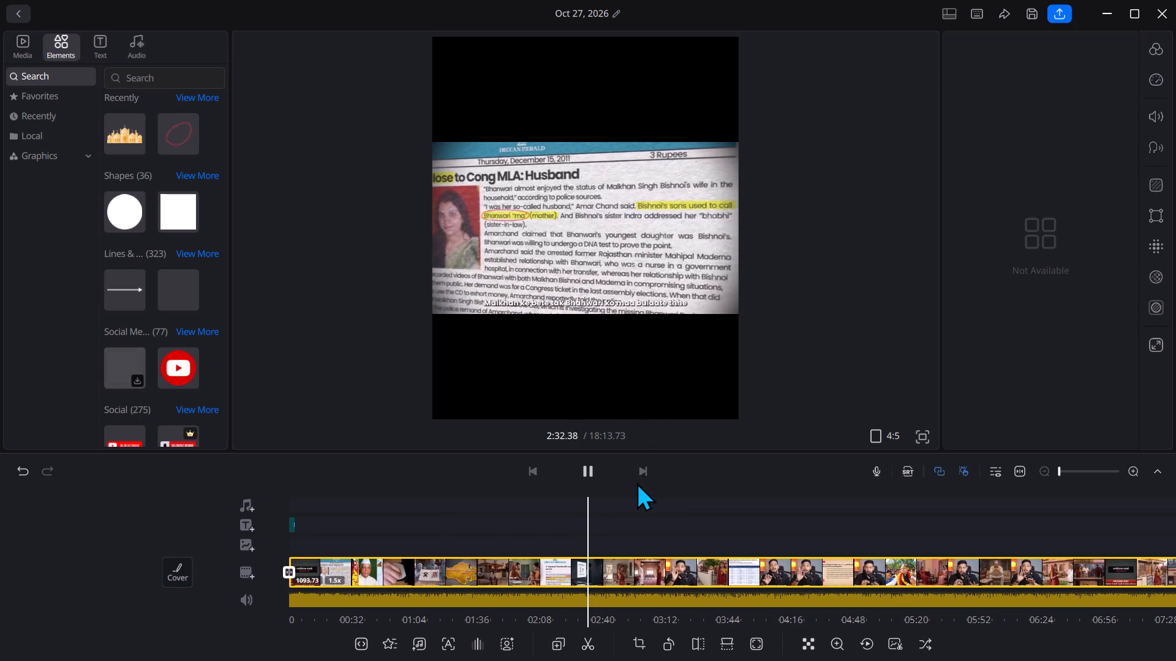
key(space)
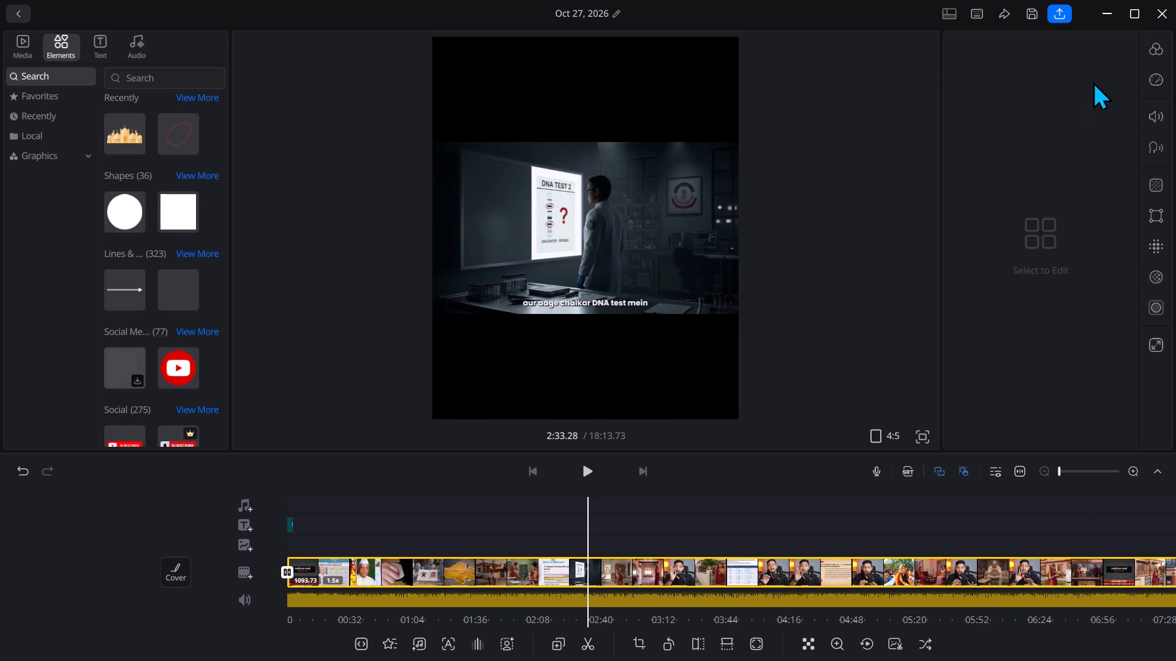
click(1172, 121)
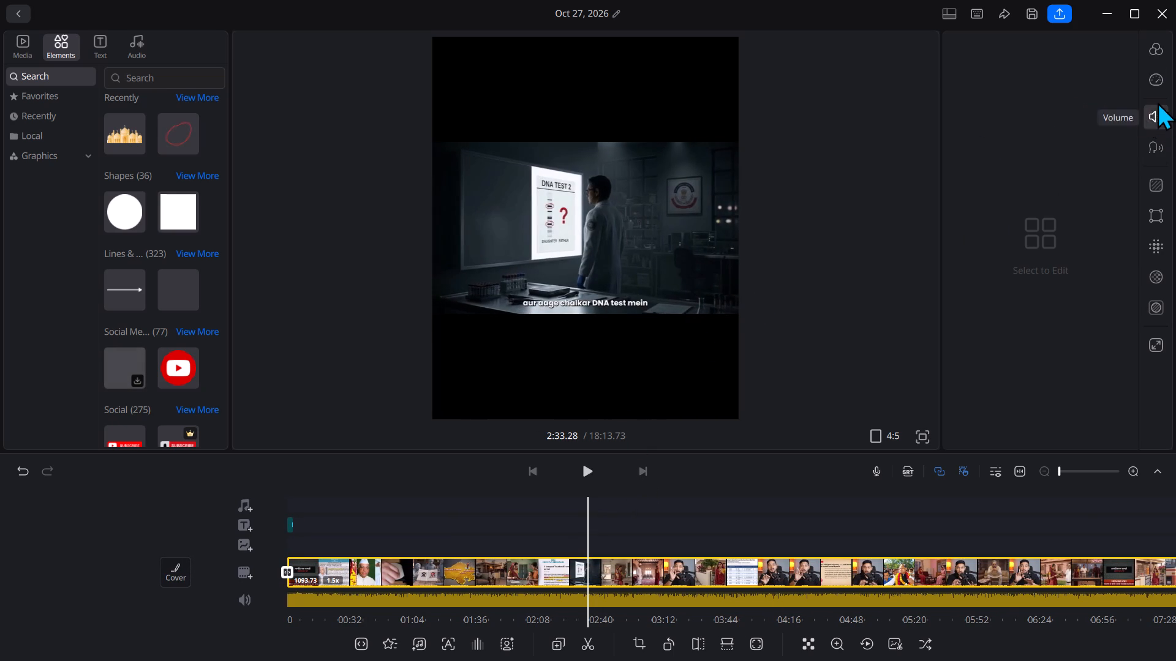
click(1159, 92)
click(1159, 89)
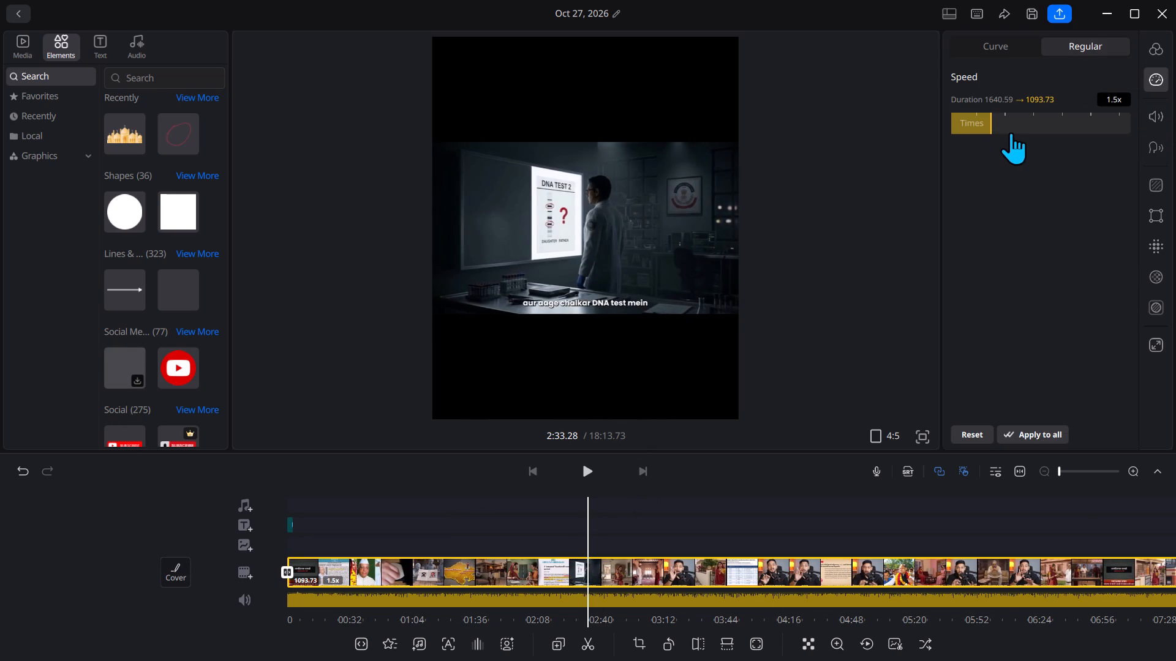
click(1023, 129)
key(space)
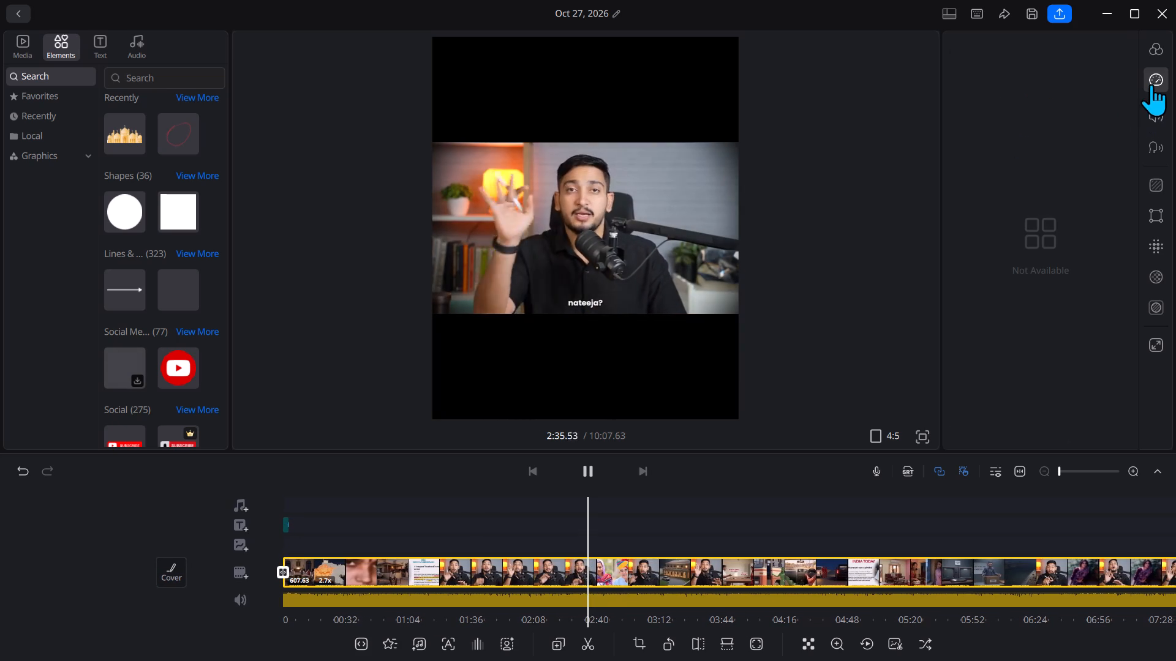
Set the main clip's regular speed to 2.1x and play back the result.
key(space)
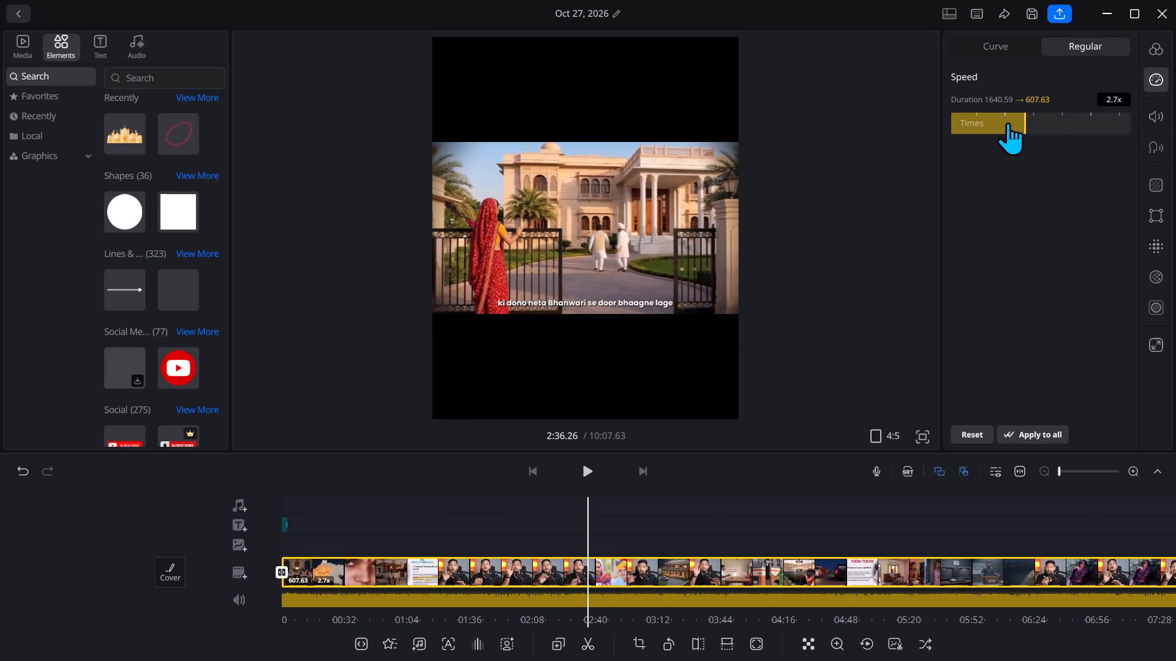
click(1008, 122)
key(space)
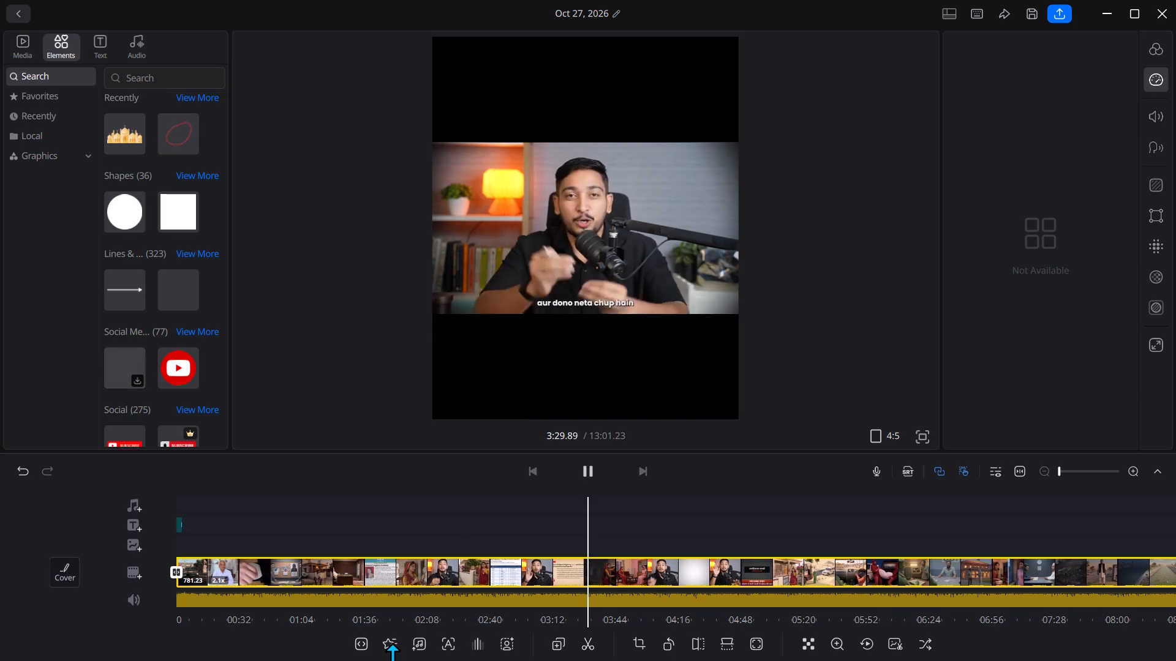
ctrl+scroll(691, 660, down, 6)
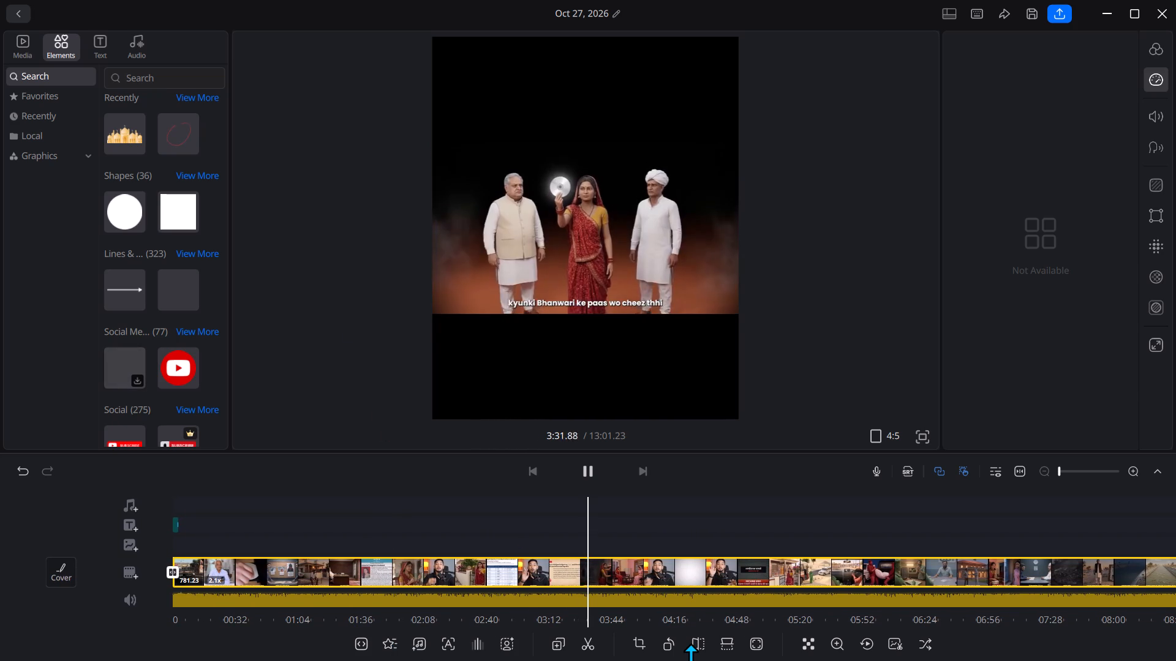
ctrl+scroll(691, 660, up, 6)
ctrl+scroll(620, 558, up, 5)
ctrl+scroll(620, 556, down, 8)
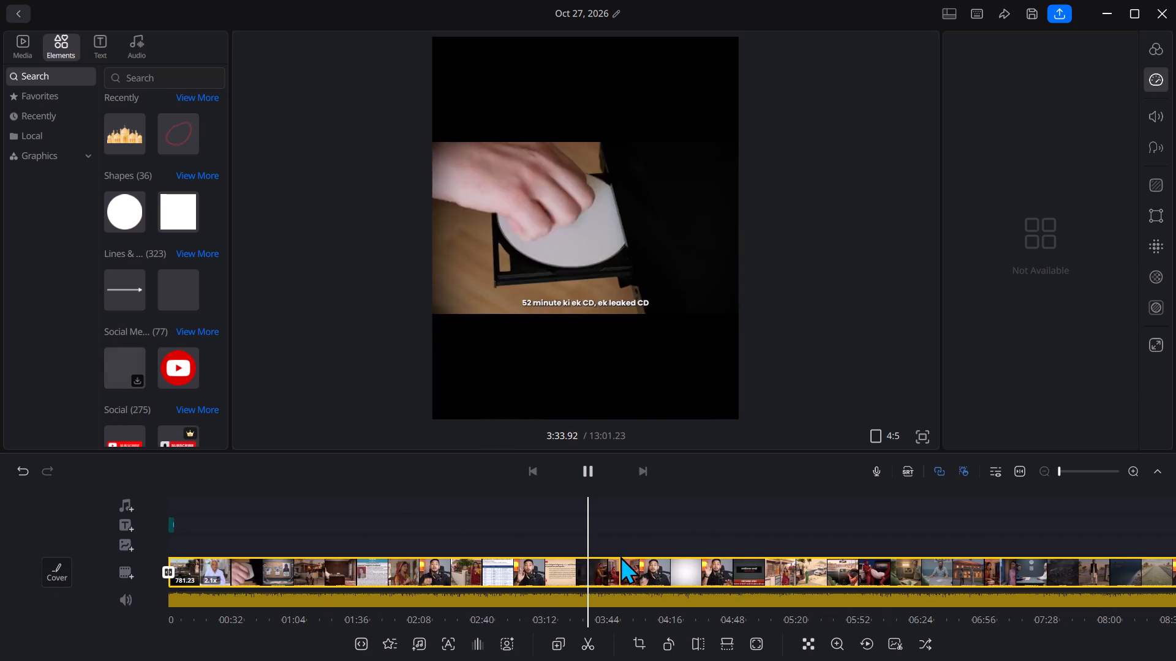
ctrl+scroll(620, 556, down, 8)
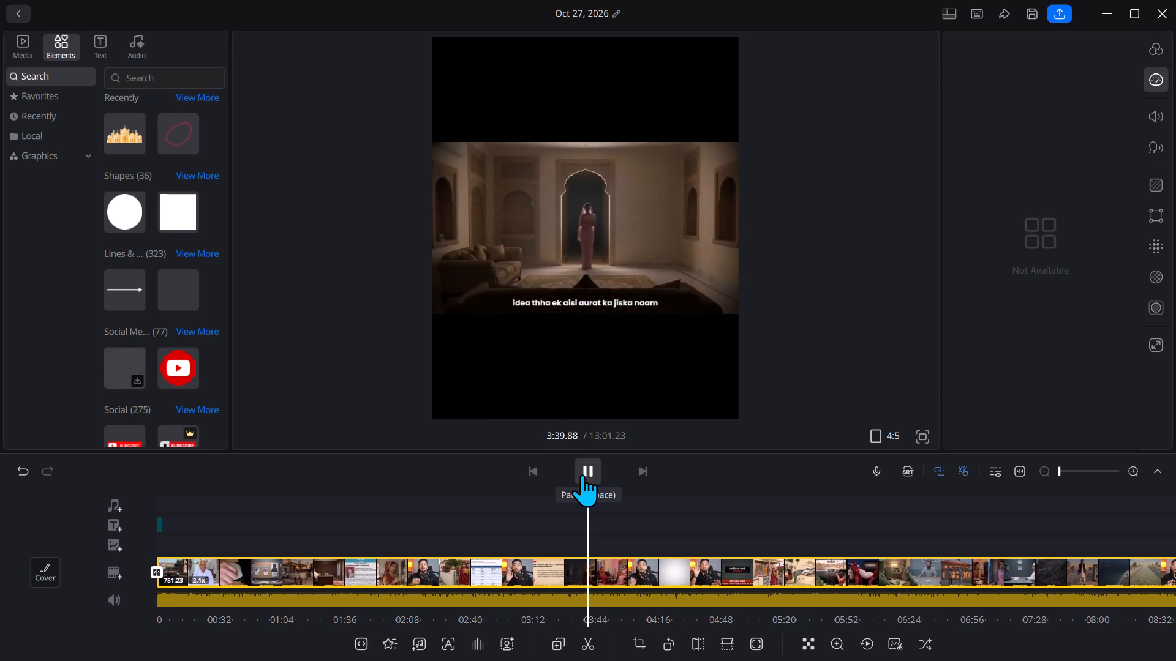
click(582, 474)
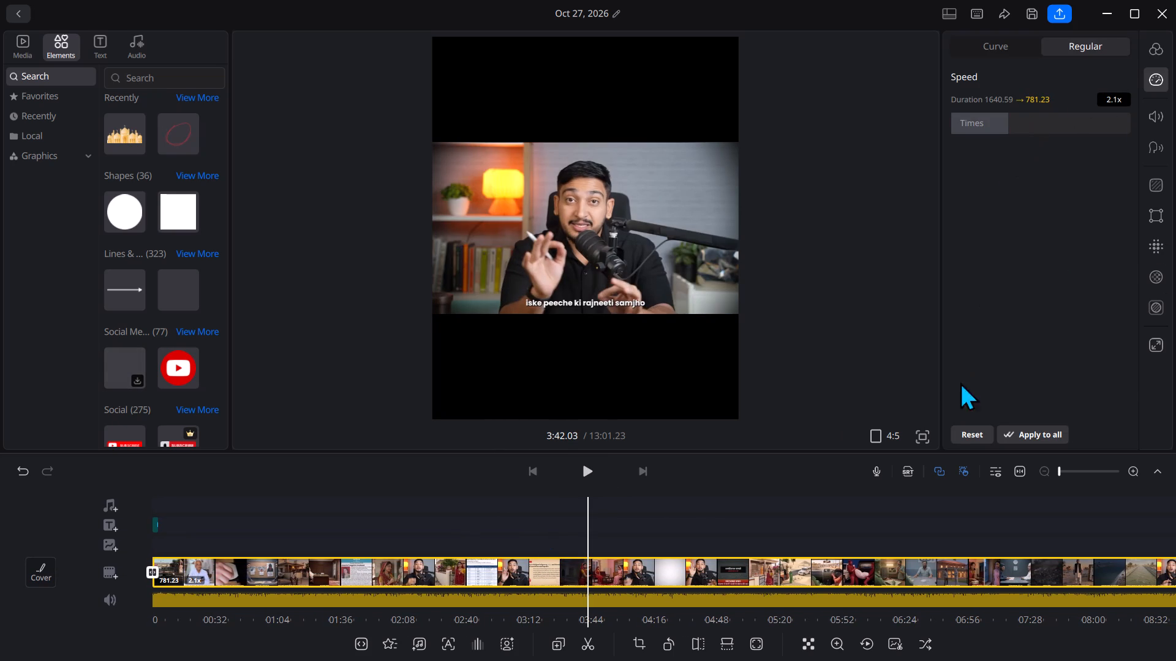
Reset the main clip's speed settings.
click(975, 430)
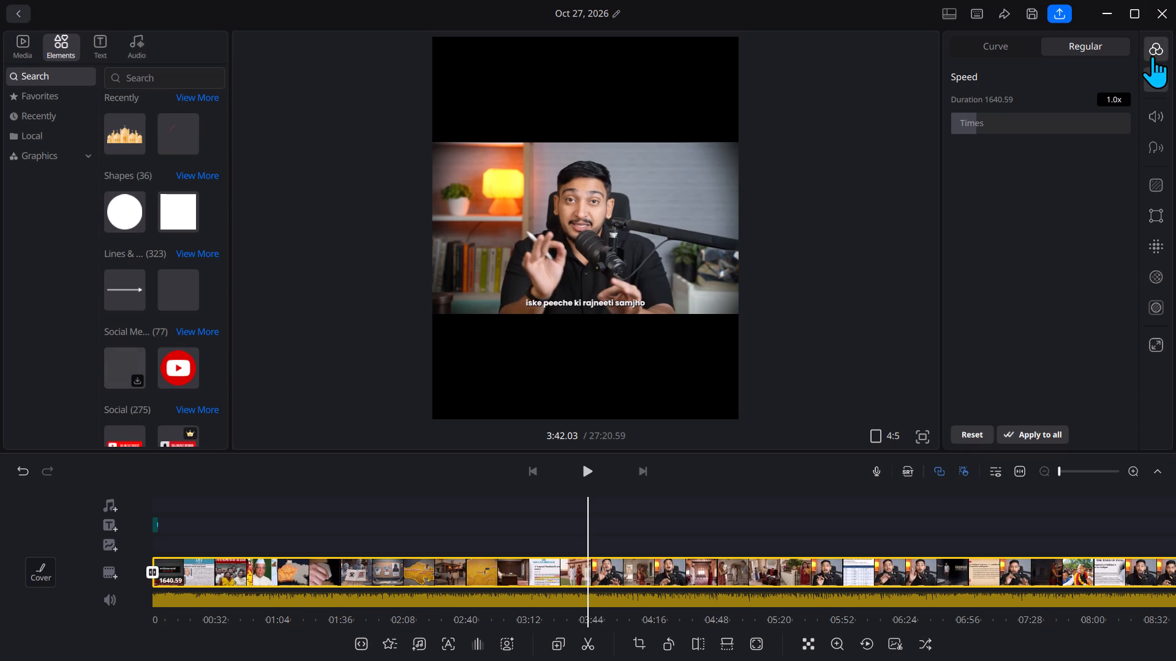
Apply the L4 filter from the Lune group to the main clip and preview it briefly.
click(1151, 53)
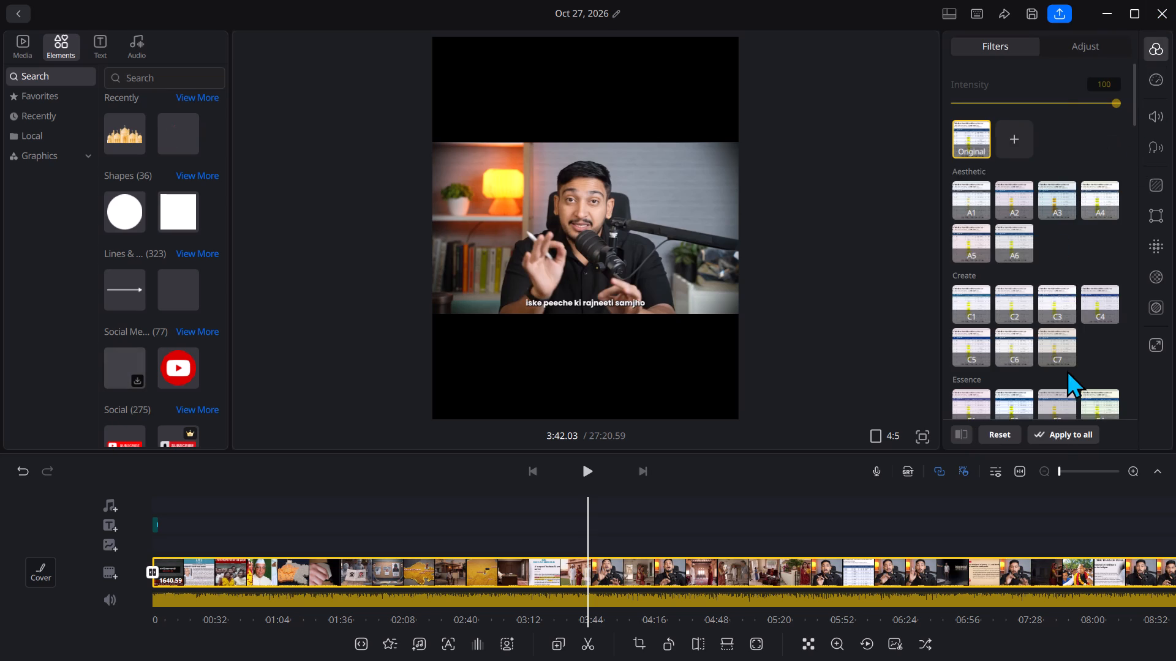
scroll(1067, 371, down, 2)
scroll(1106, 296, down, 1)
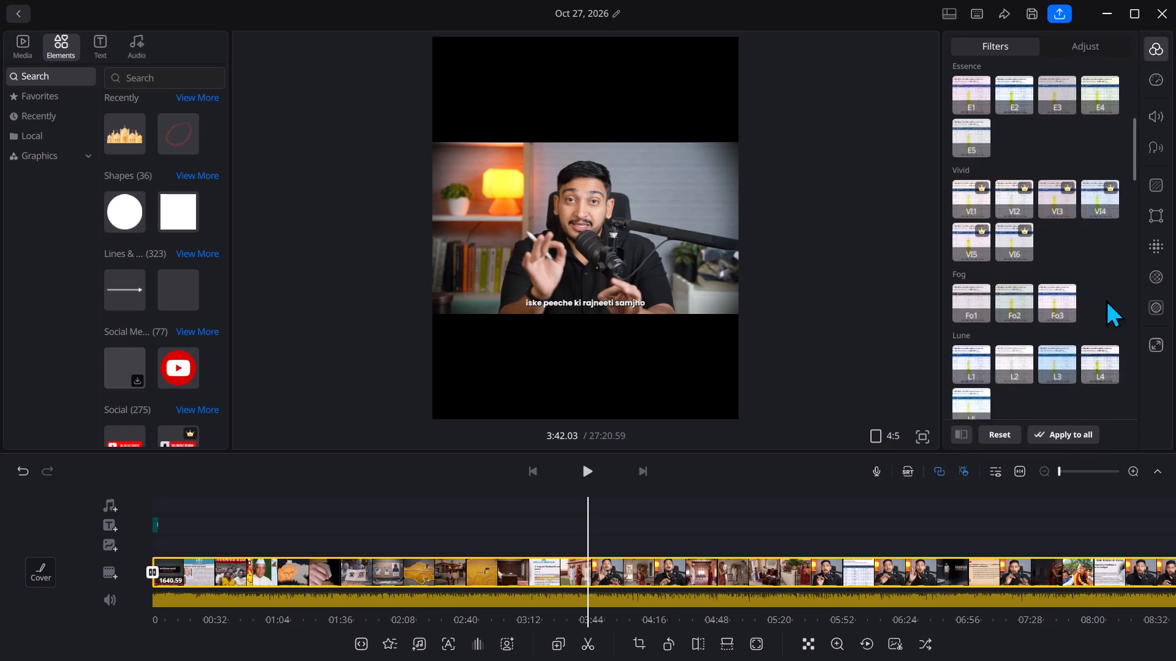
click(1086, 360)
key(space)
key(space)
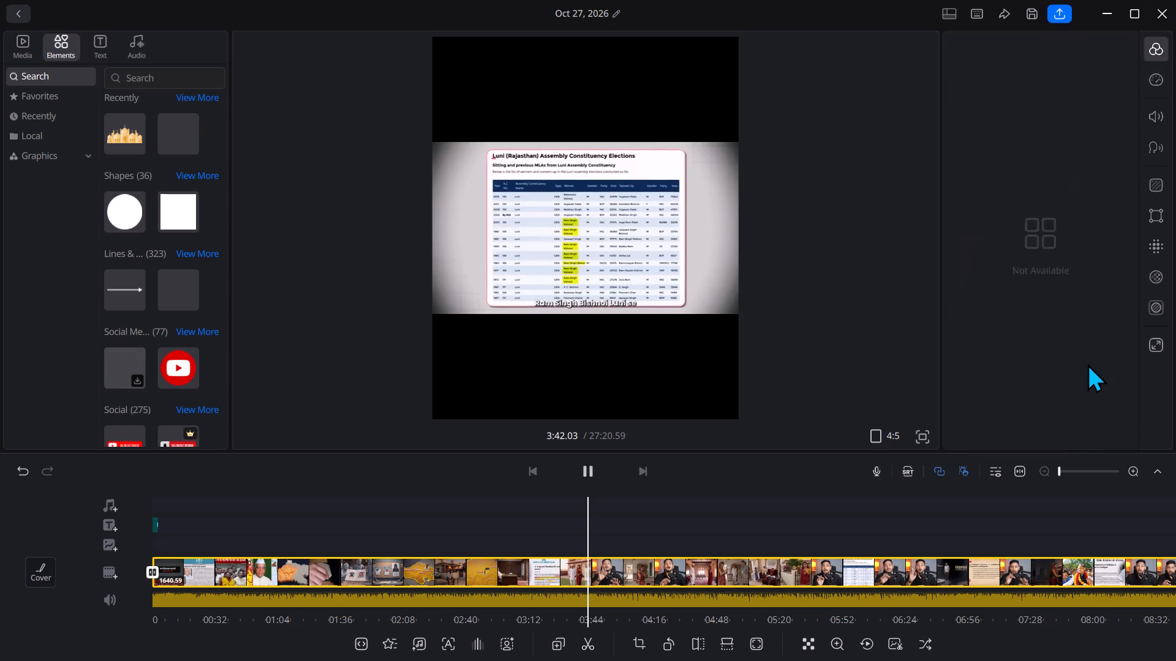
key(space)
Return the playhead to 0:00 and play back the opening to check the filter, transition and PART 1 title.
drag(518, 495, 543, 495)
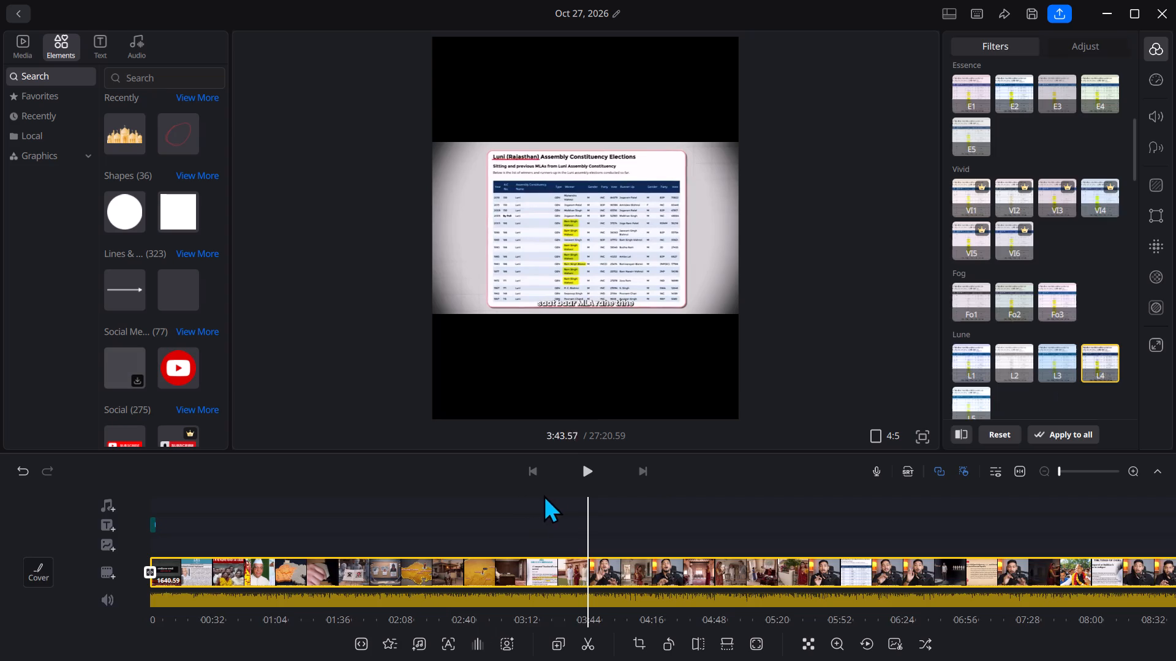
drag(543, 495, 993, 494)
key(space)
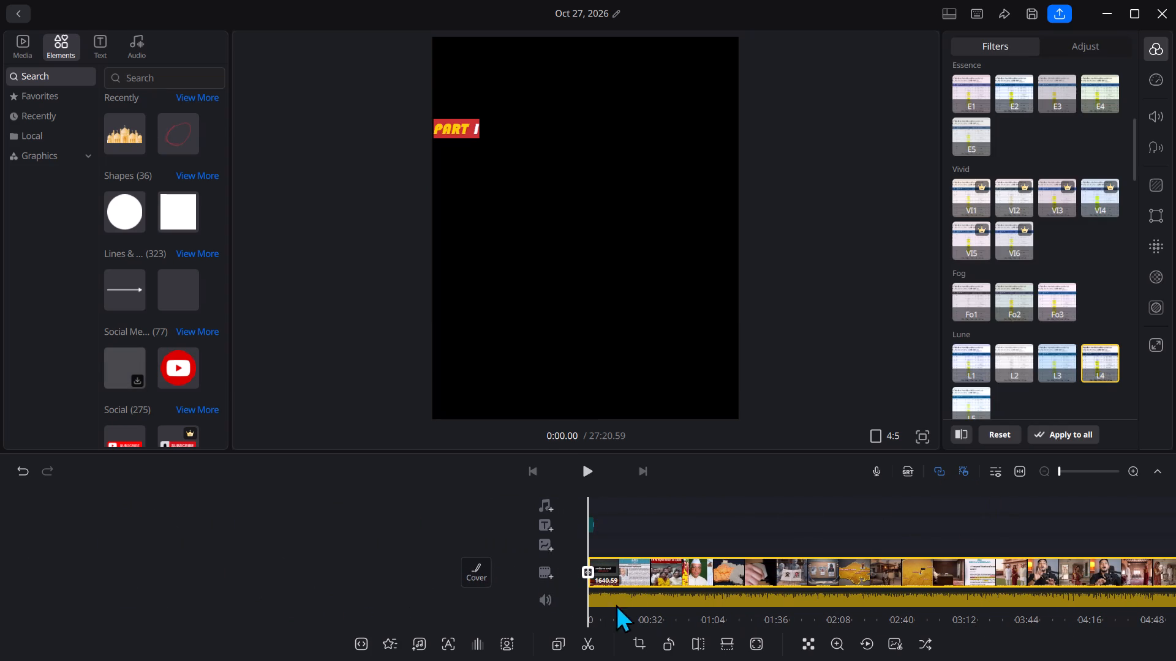
key(space)
key(space)
key(space)
key(space)
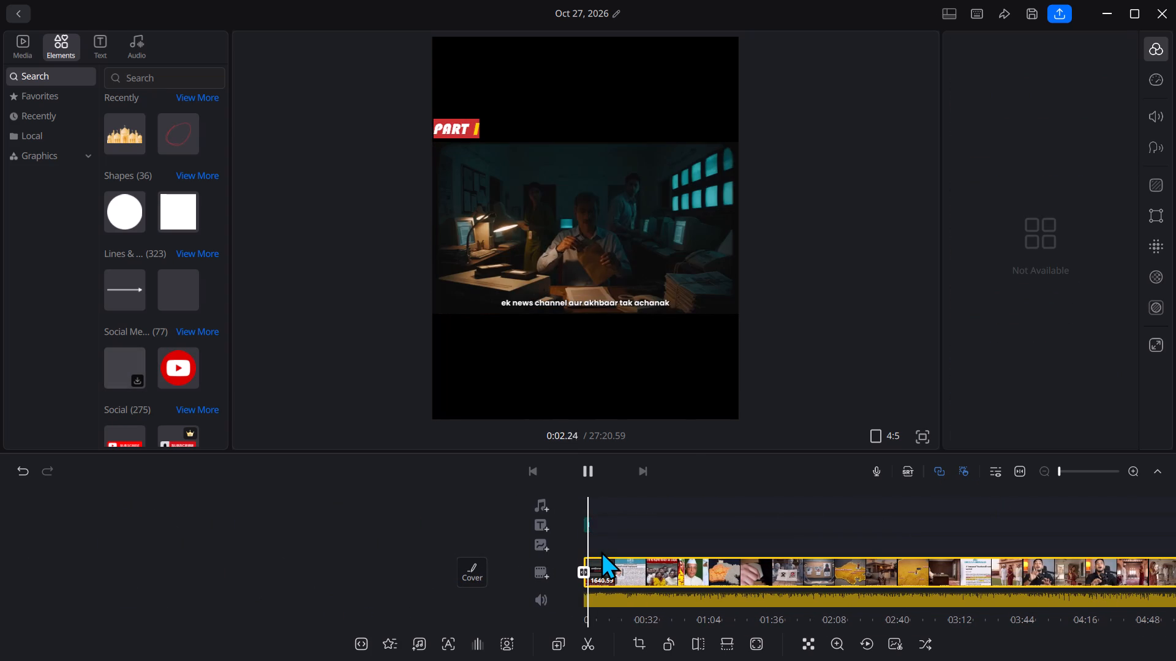
key(space)
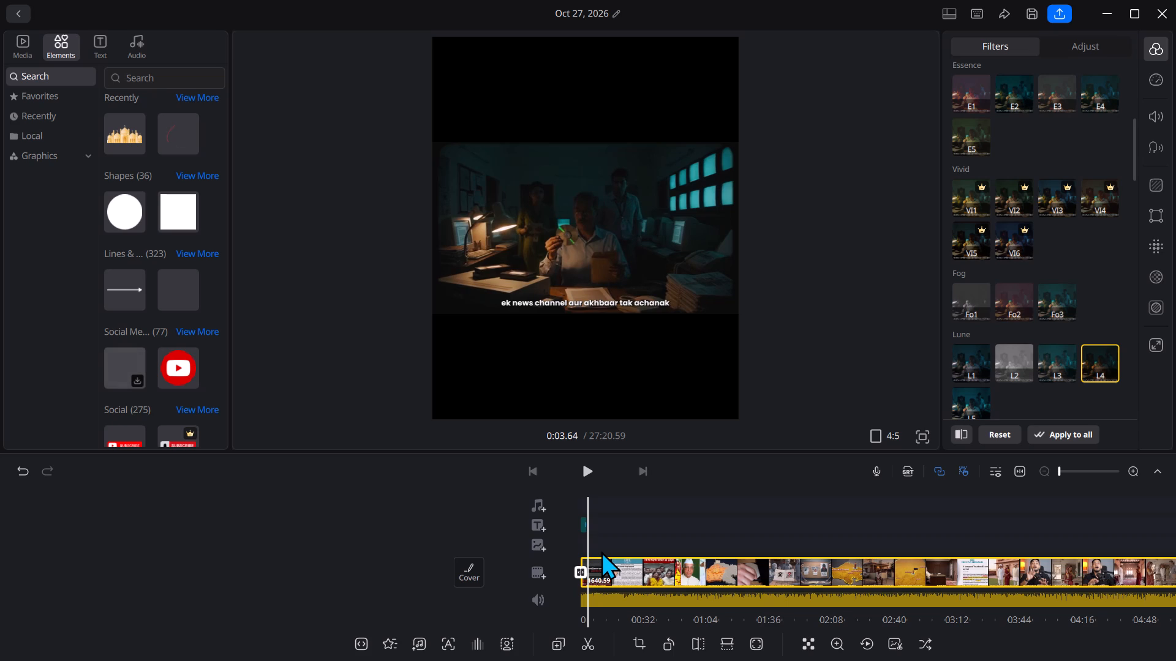
Scrub through the first minute or so of the main clip to examine the footage, bringing the playhead to about 0:54 with the clip selected.
drag(610, 572, 584, 577)
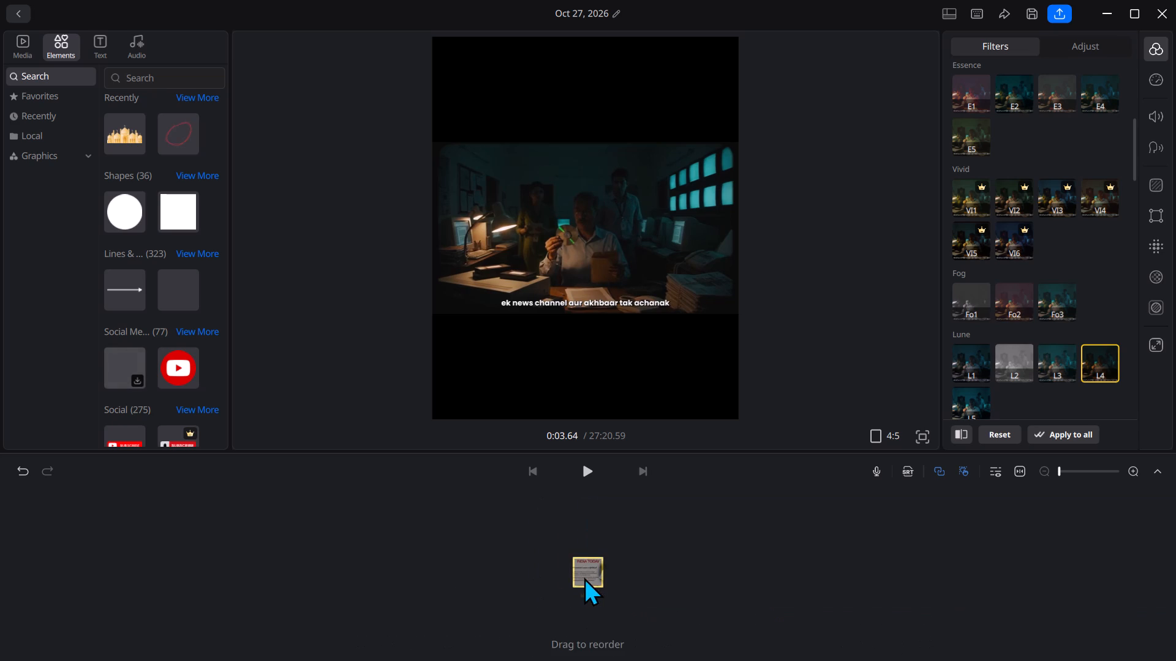
drag(671, 521, 559, 522)
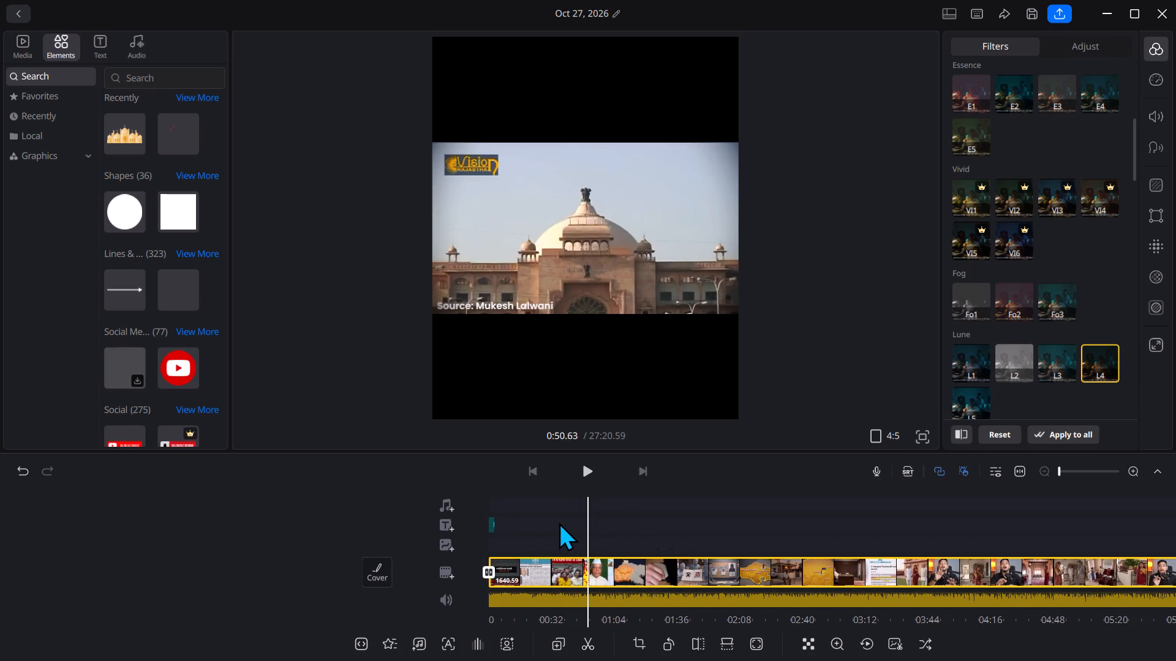
drag(559, 522, 562, 507)
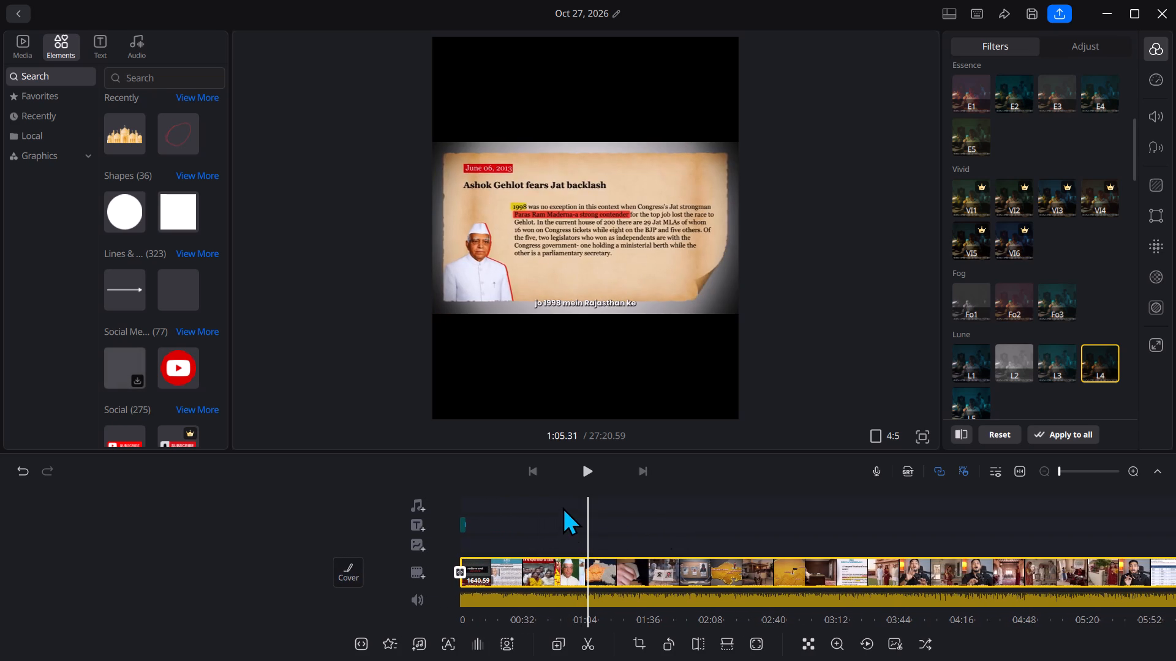
drag(562, 507, 579, 504)
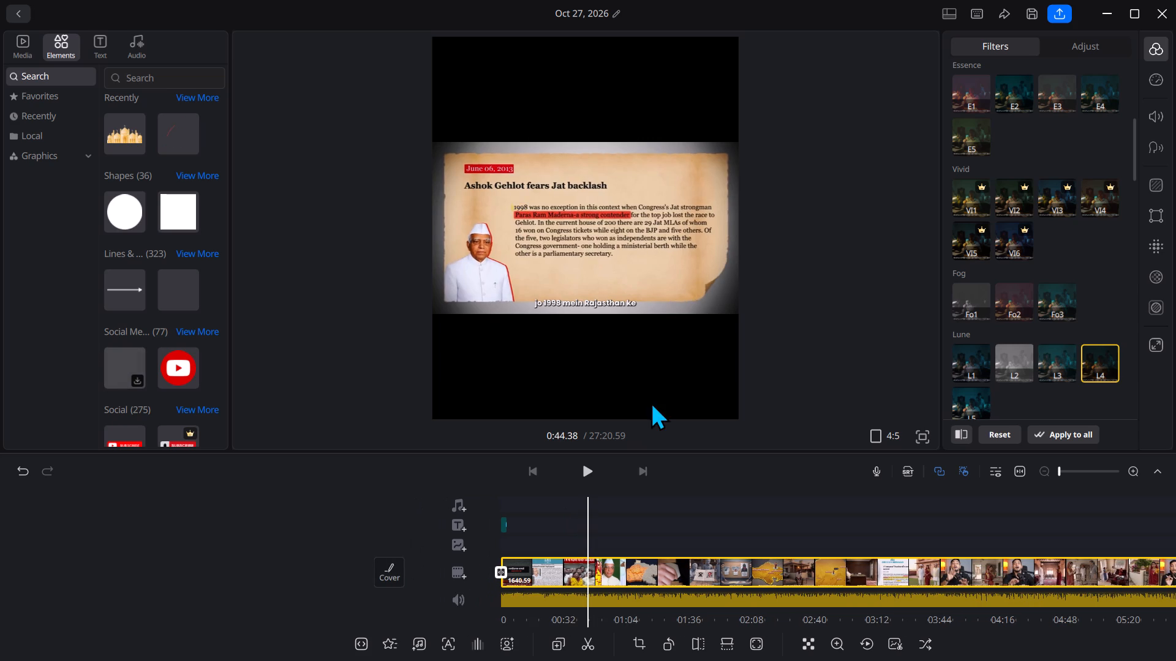
click(589, 581)
click(591, 581)
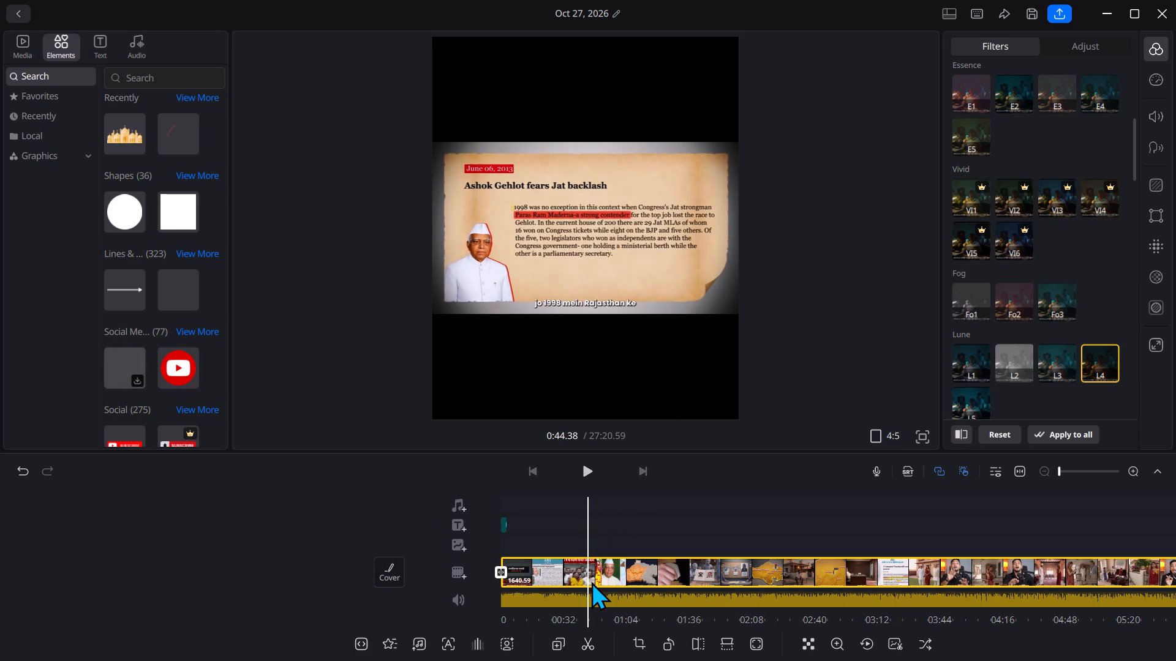
click(591, 581)
click(591, 581)
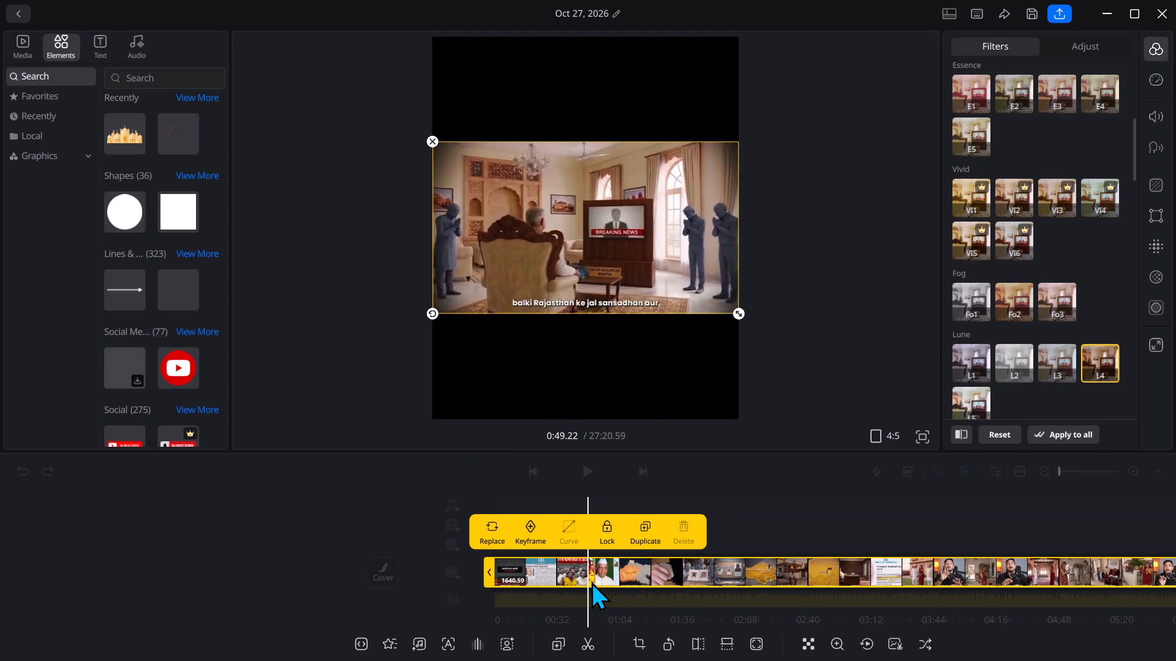
click(591, 581)
click(591, 581)
click(591, 581)
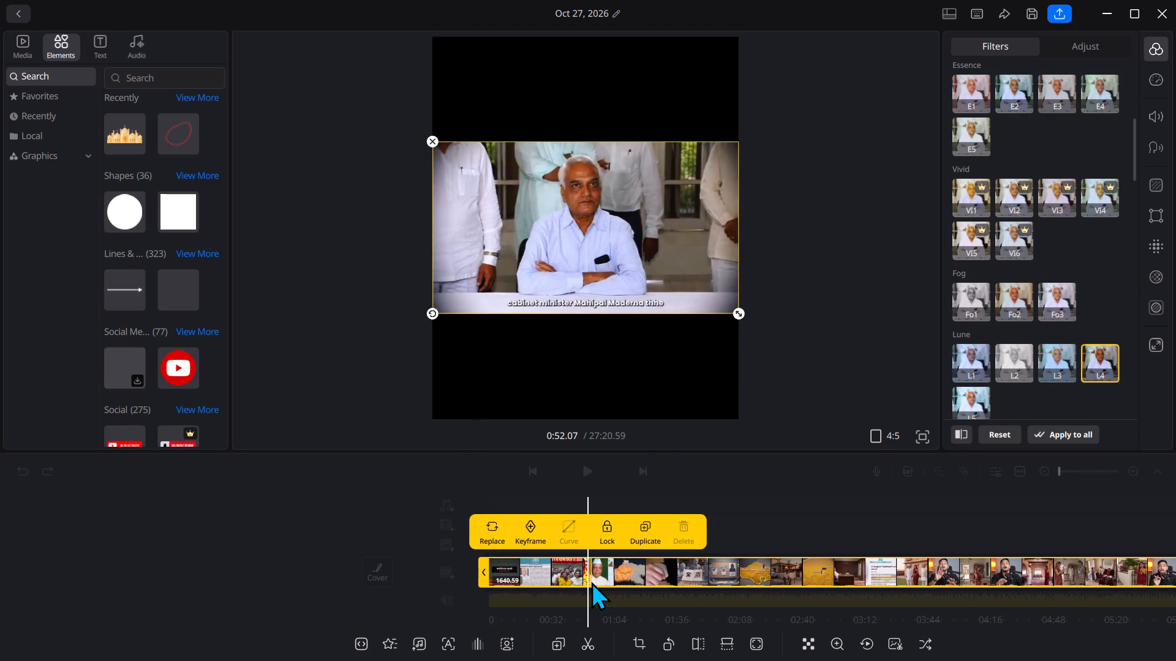
click(592, 581)
click(592, 581)
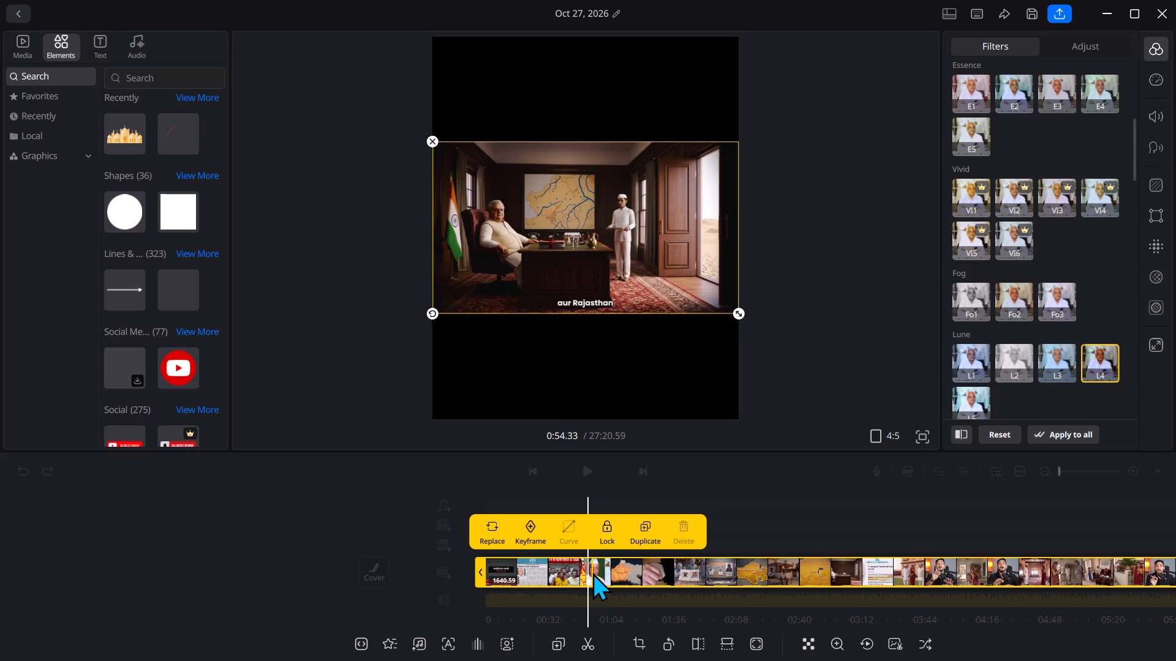
Step through the main clip's footage from about 0:54, bringing the playhead to about 0:59.
click(592, 569)
click(593, 567)
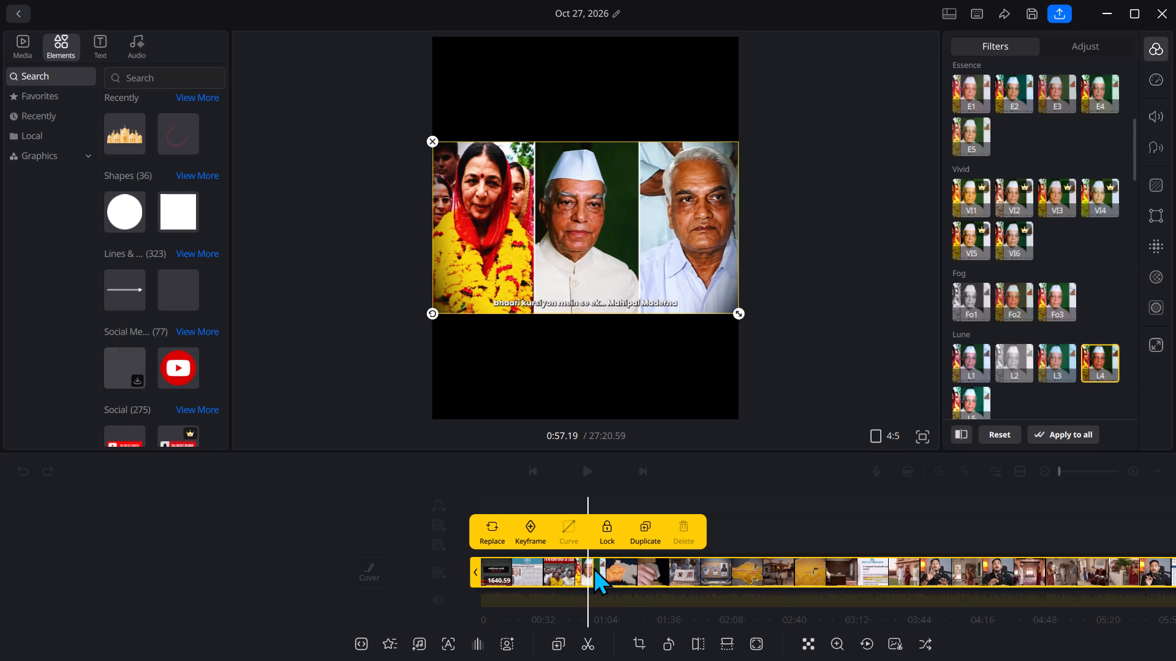
click(593, 567)
click(593, 567)
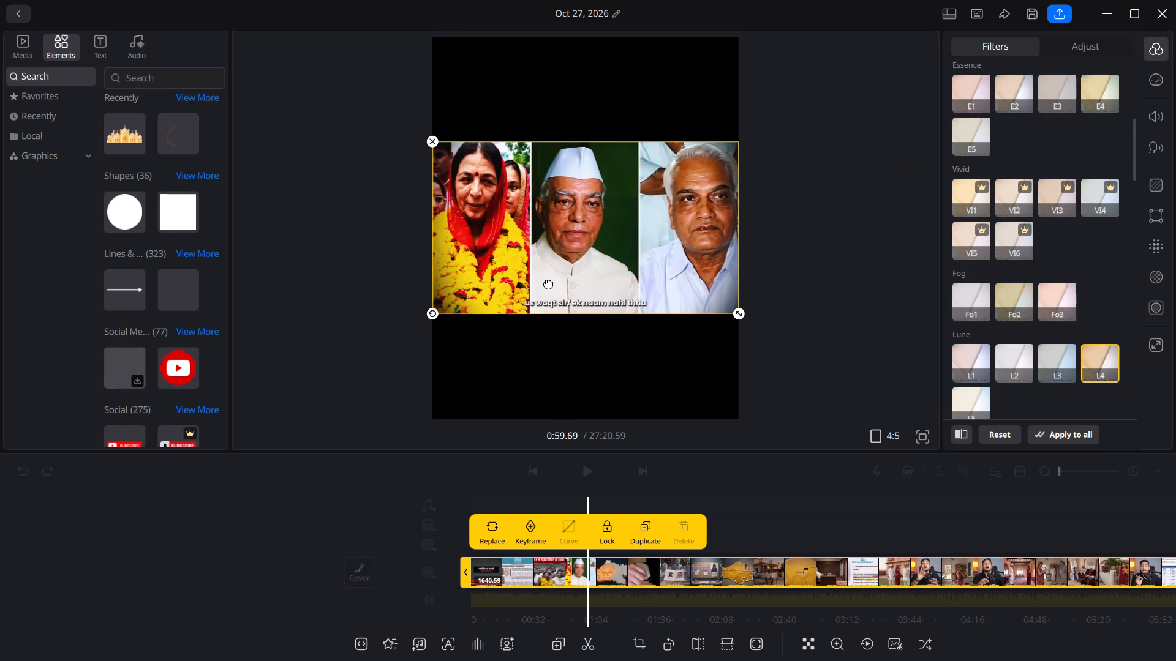
Switch to the Windows desktop and open the system quick settings with the volume and brightness controls.
key(super+d)
click(1080, 652)
click(1056, 644)
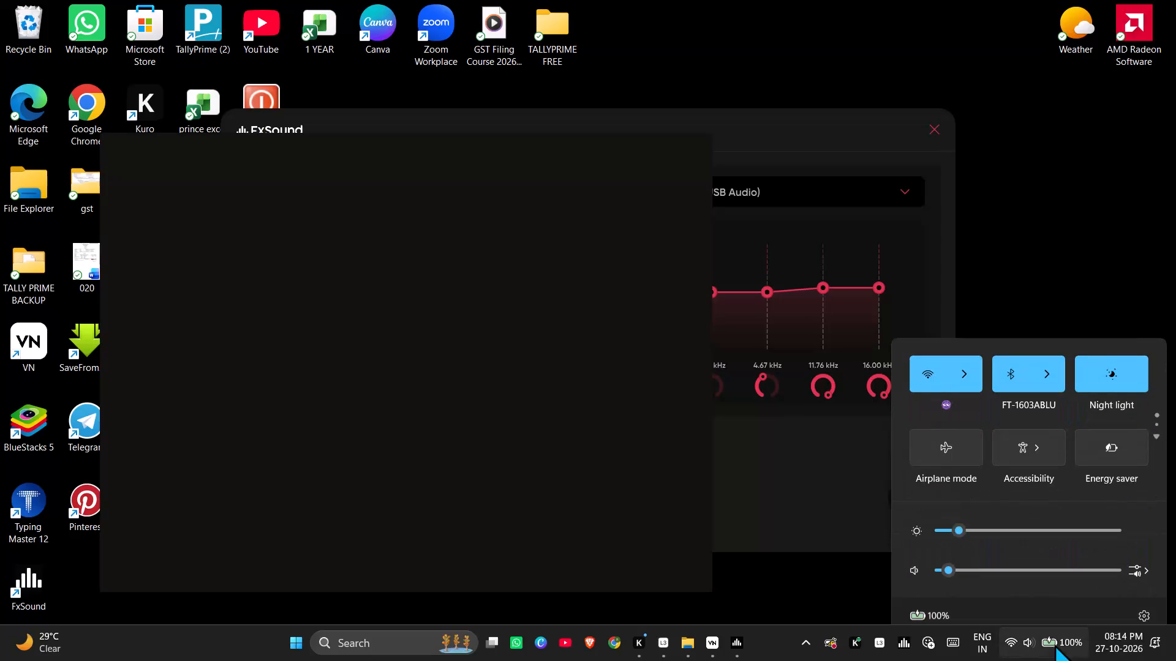
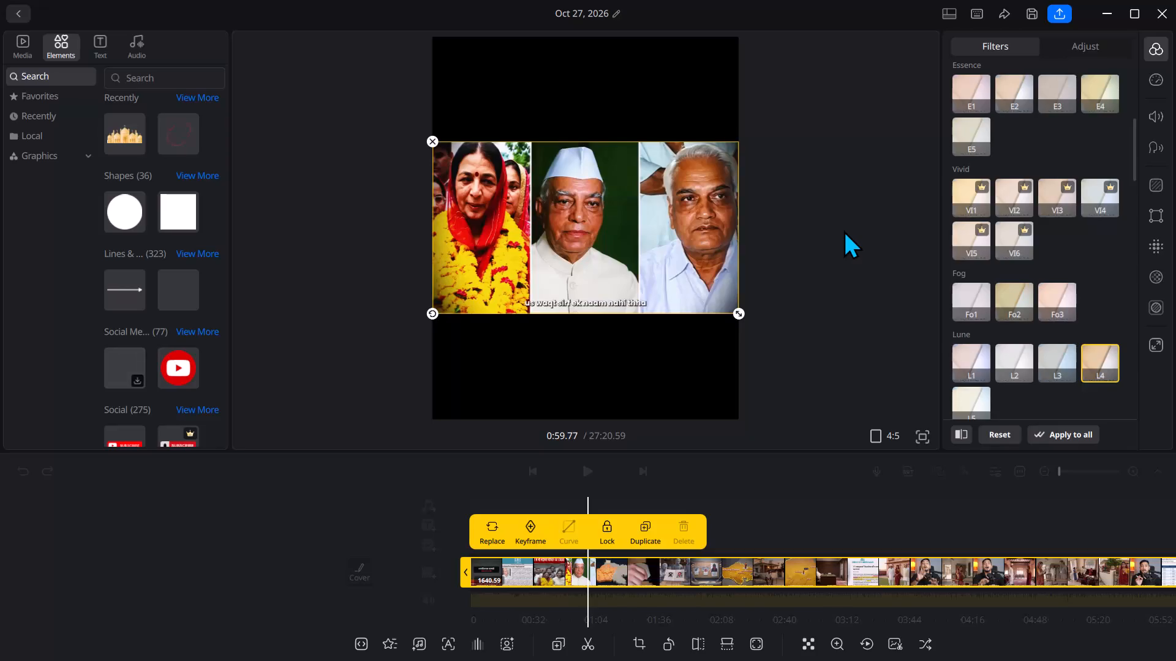
Split the main clip at 0:59.97, just under the one-minute mark.
key(Right)
key(Right)
key(Right)
key(Right)
key(Right)
key(Right)
key(Right)
key(Right)
key(Right)
key(Right)
key(Right)
key(Right)
key(Right)
key(Right)
key(Right)
key(Right)
key(Right)
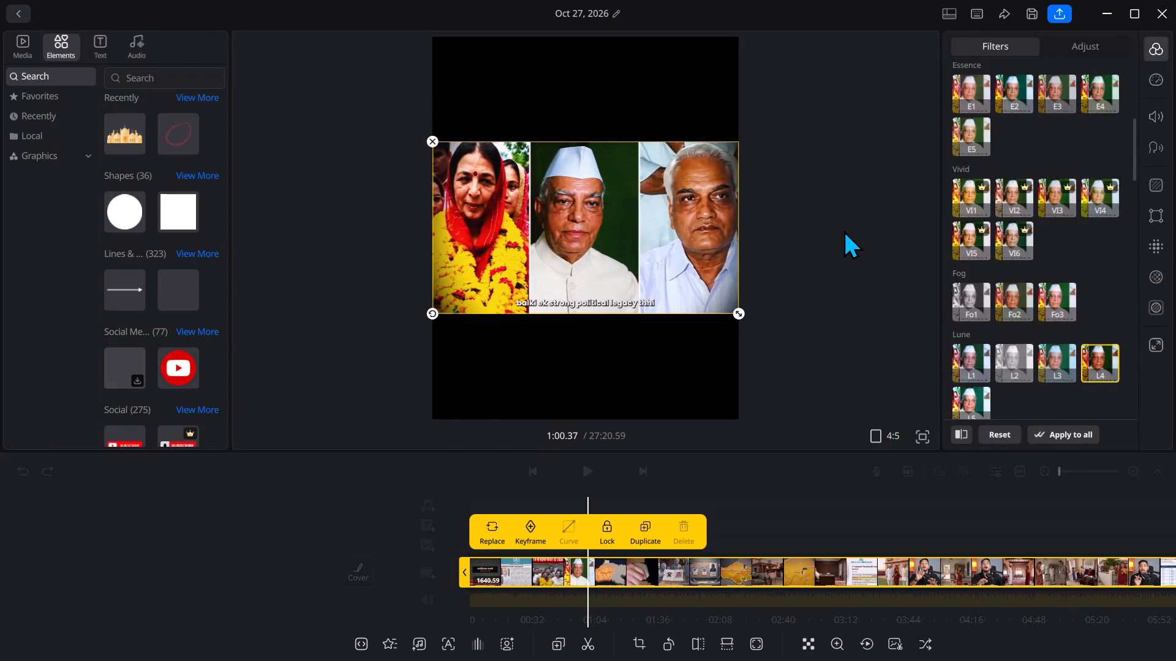
key(Left)
key(Left)
key(Left)
key(Left)
key(Left)
key(Left)
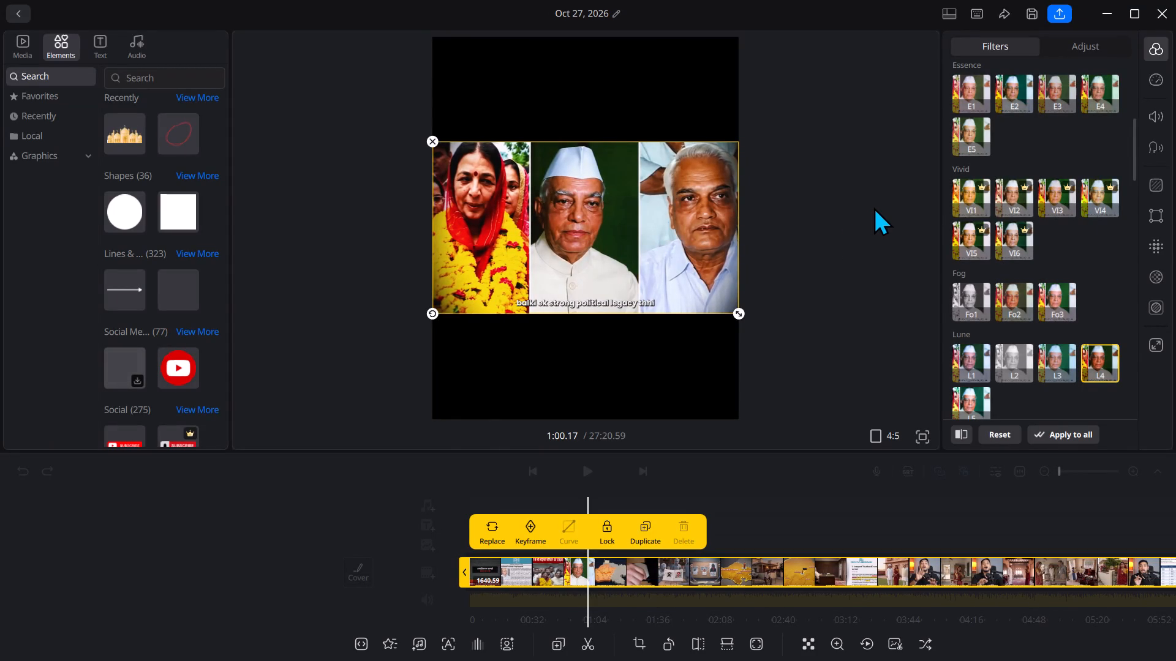
key(Left)
key(Left)
key(Left)
key(Left)
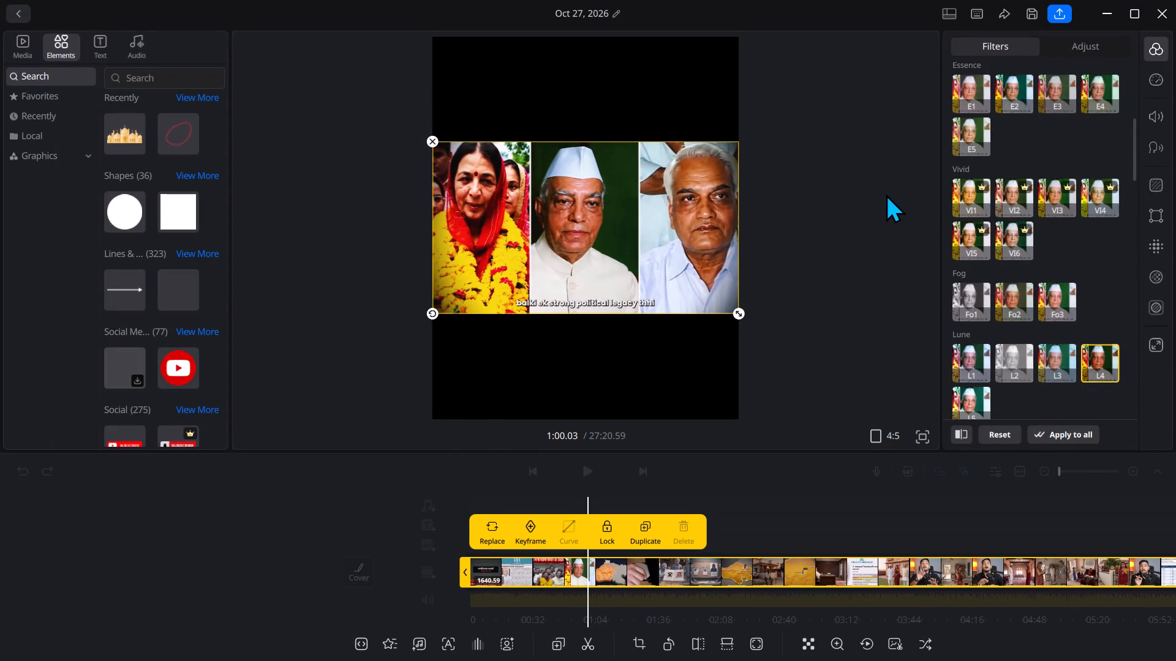
key(Left)
key(Left)
key(ctrl+b)
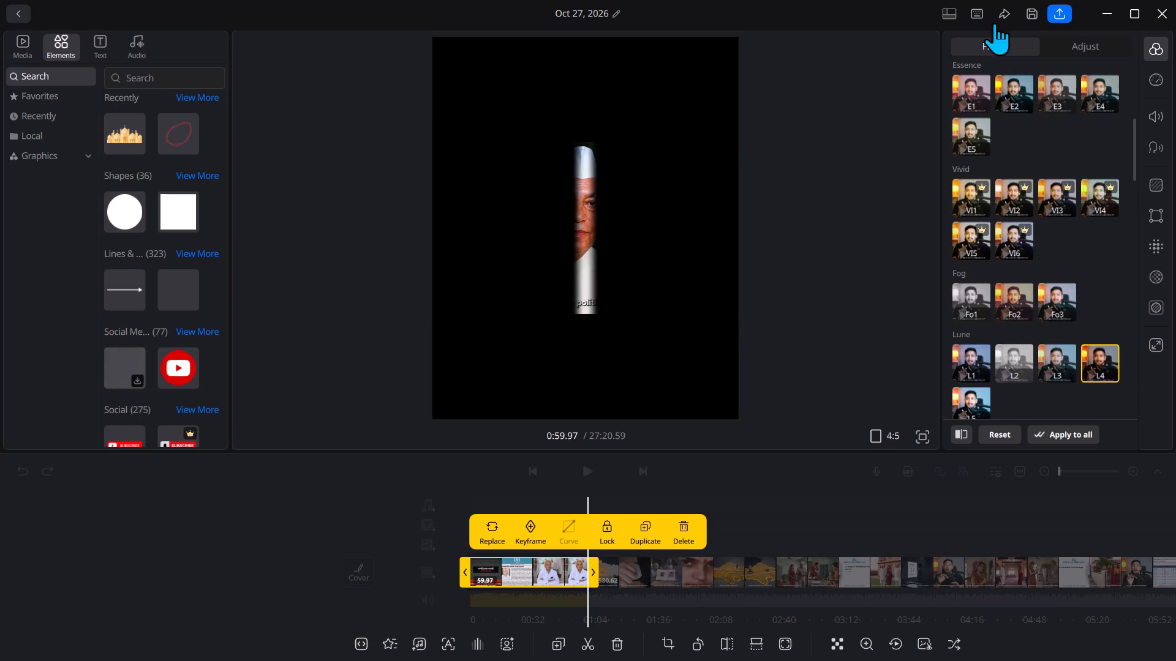
Delete the long remaining section of the main video after the split, keeping only the first minute.
click(754, 507)
click(623, 564)
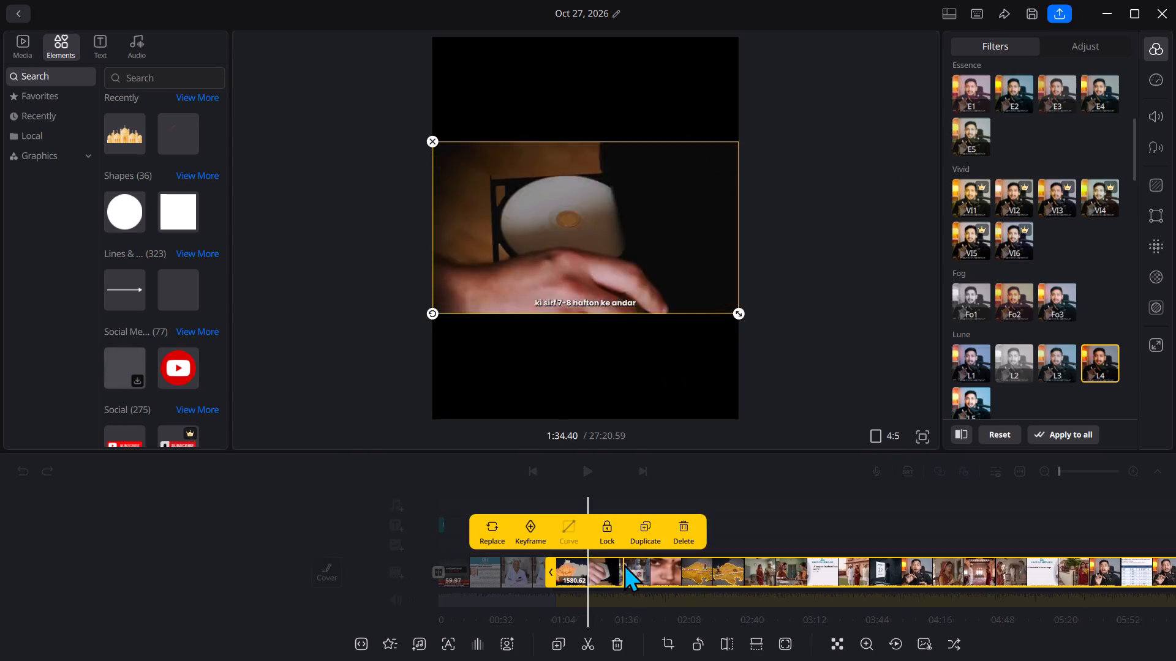
click(701, 525)
click(681, 523)
click(741, 450)
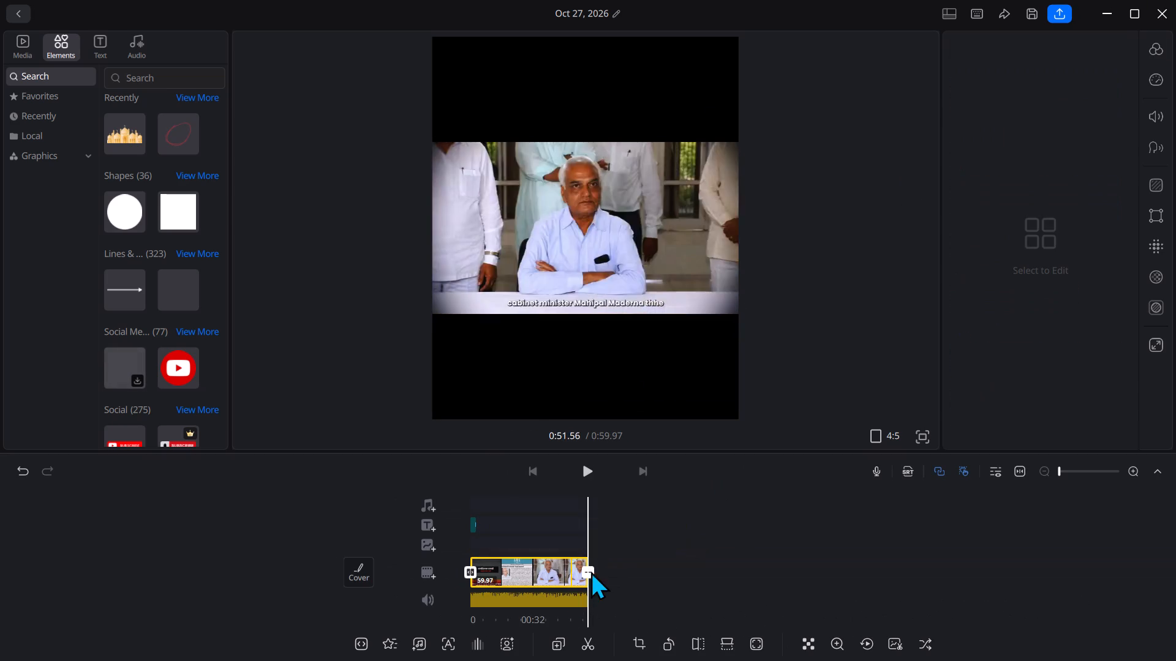
Try the Black transition at the end of the remaining clip, and apply the Horizontal one with the 0.8 duration instead.
click(589, 570)
click(528, 541)
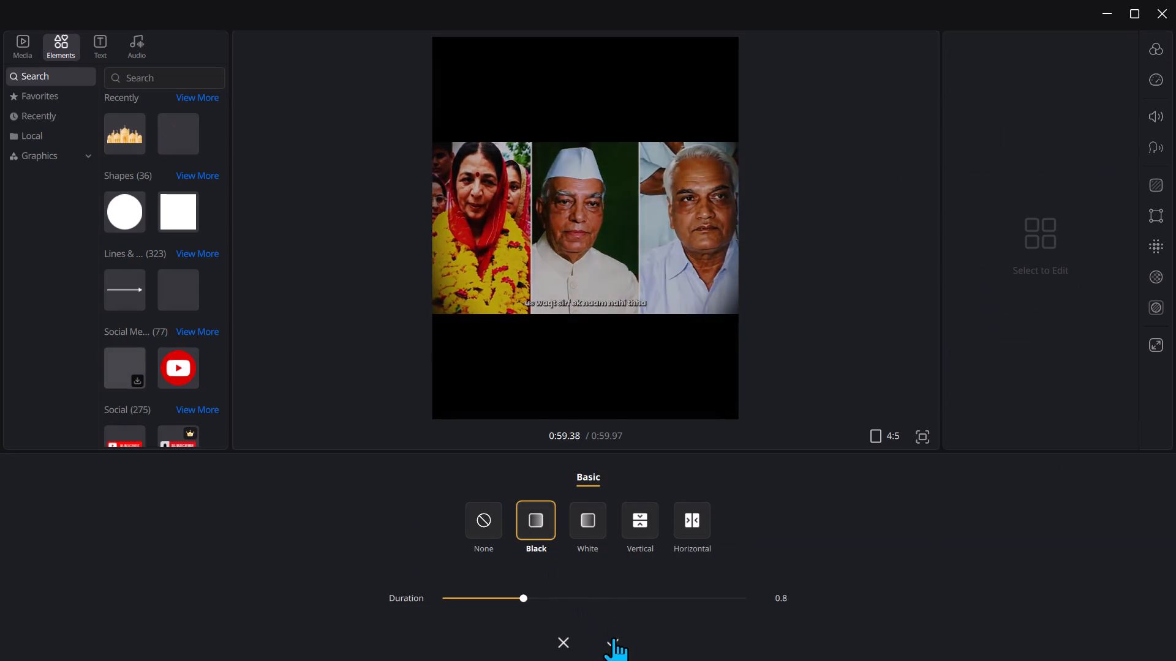
click(692, 525)
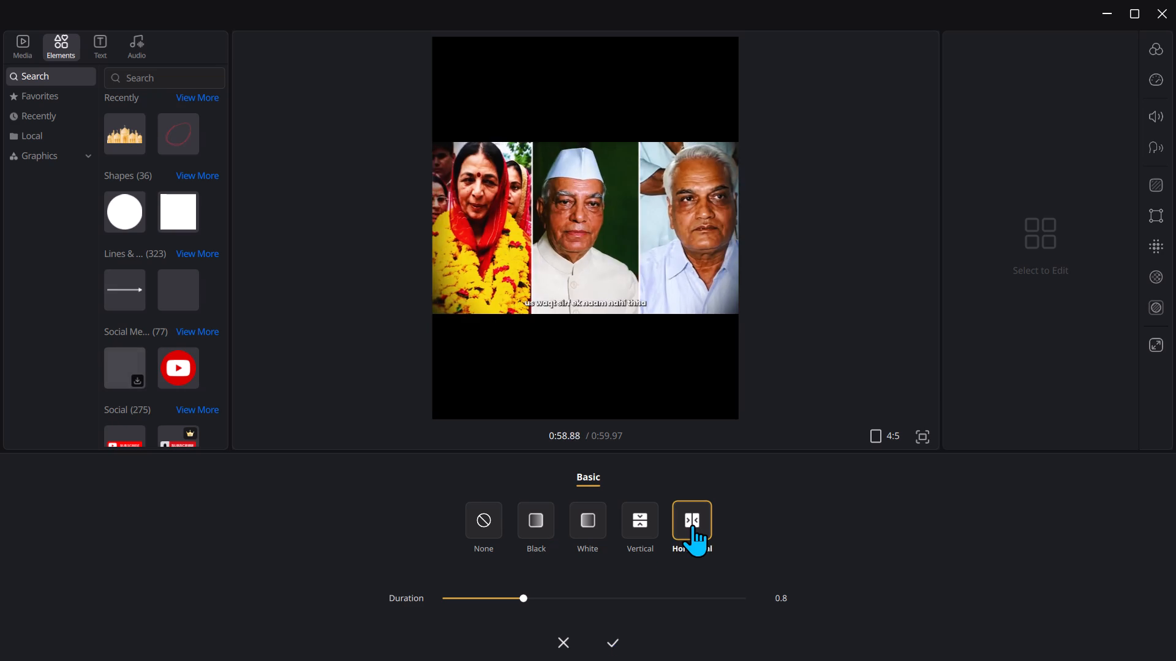
click(611, 635)
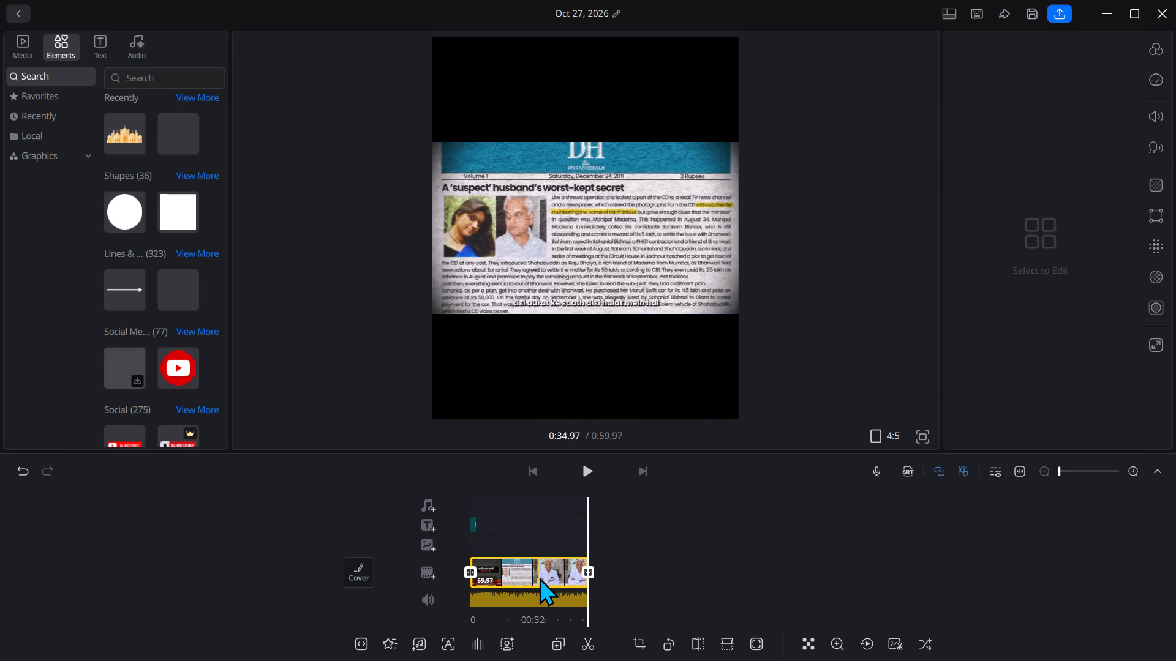
Split the main clip near its middle, at 0:31.22.
click(532, 584)
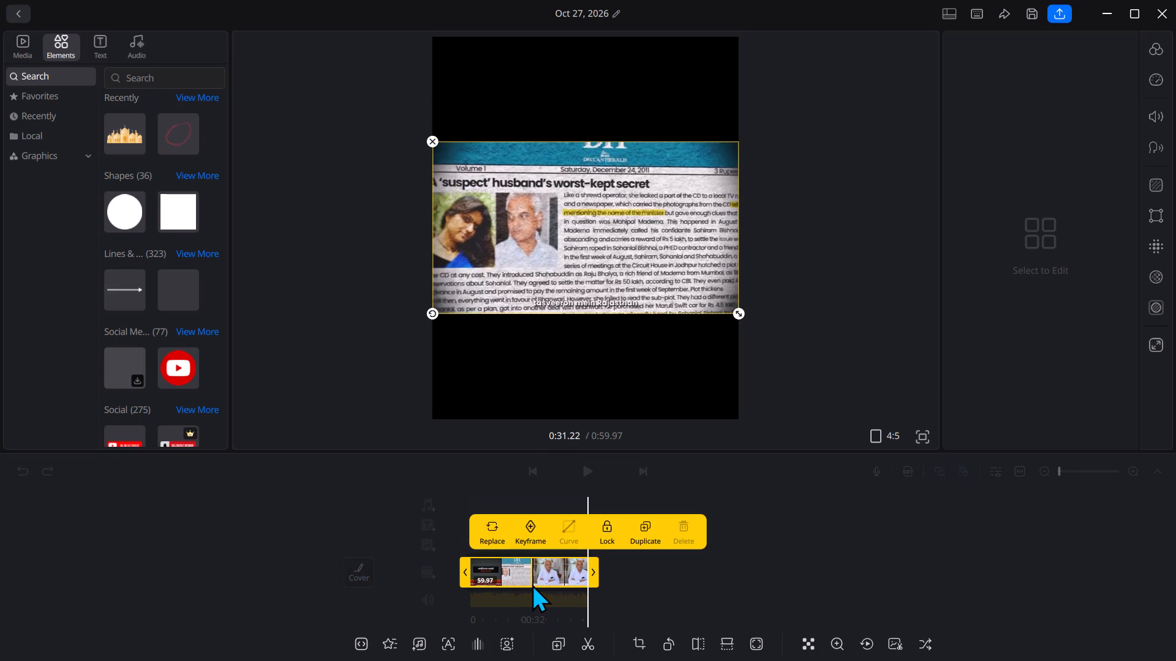
click(532, 584)
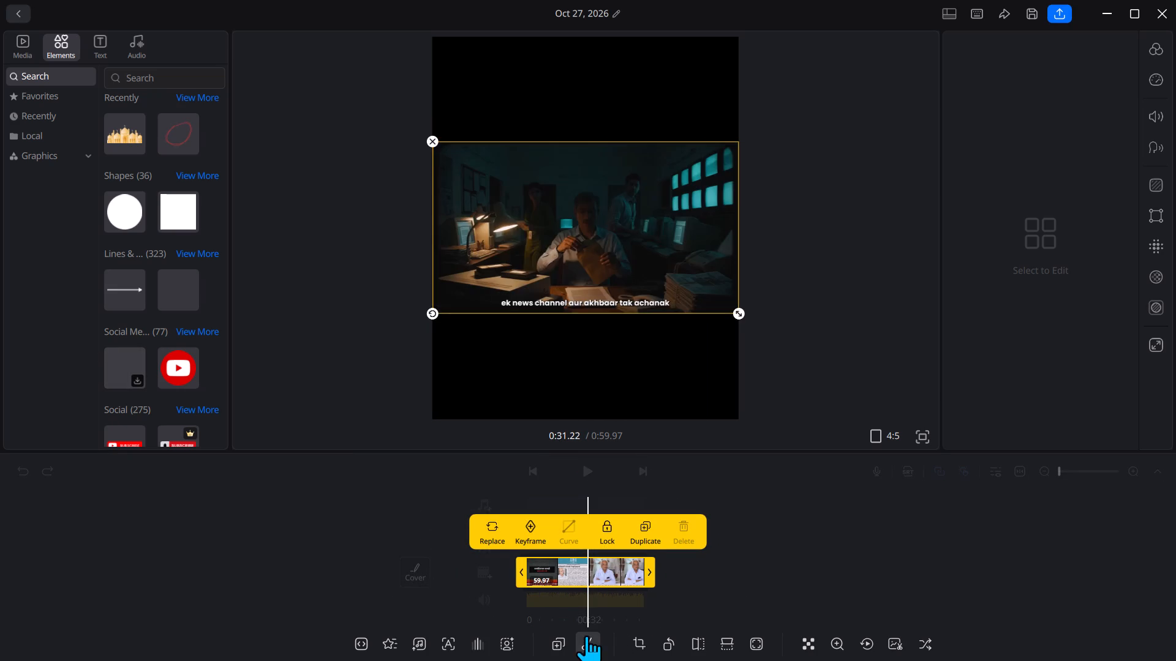
click(584, 643)
click(712, 523)
click(679, 583)
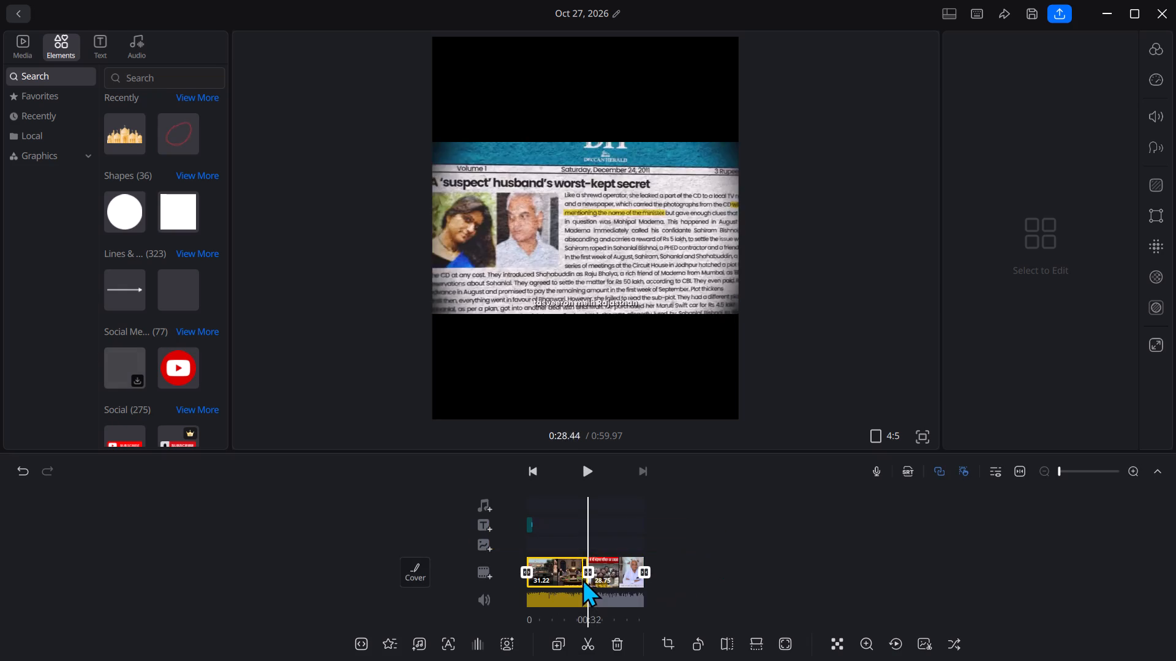
Add a Shake 1 transition at the cut between the two halves of the main clip.
click(594, 569)
drag(435, 526, 442, 529)
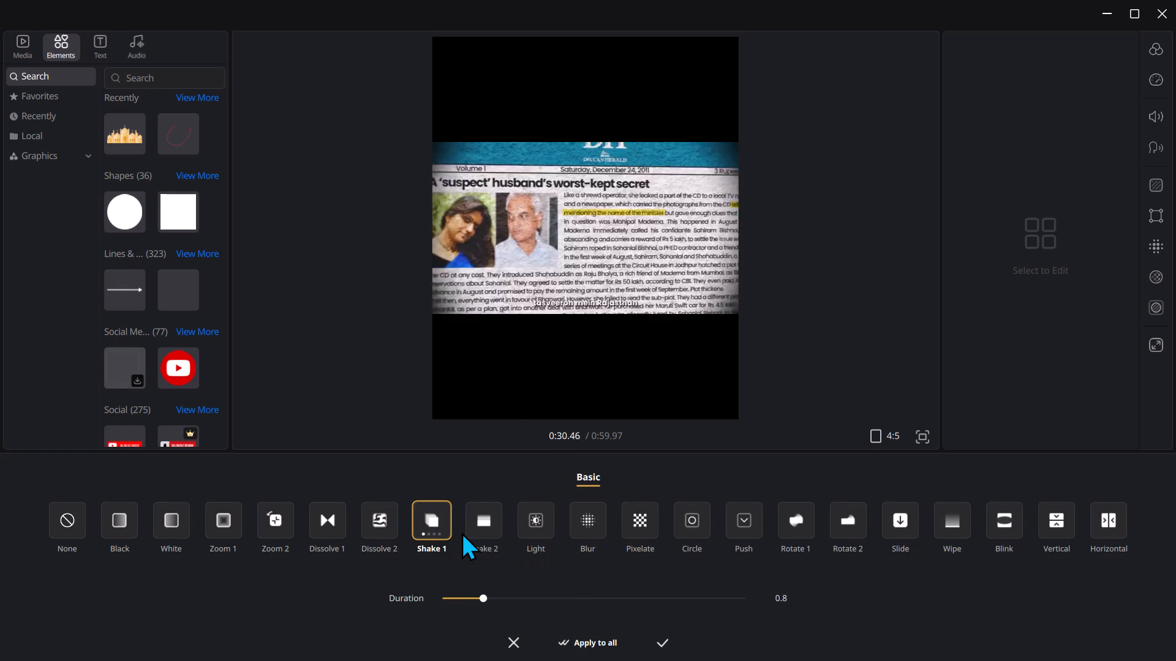
click(665, 640)
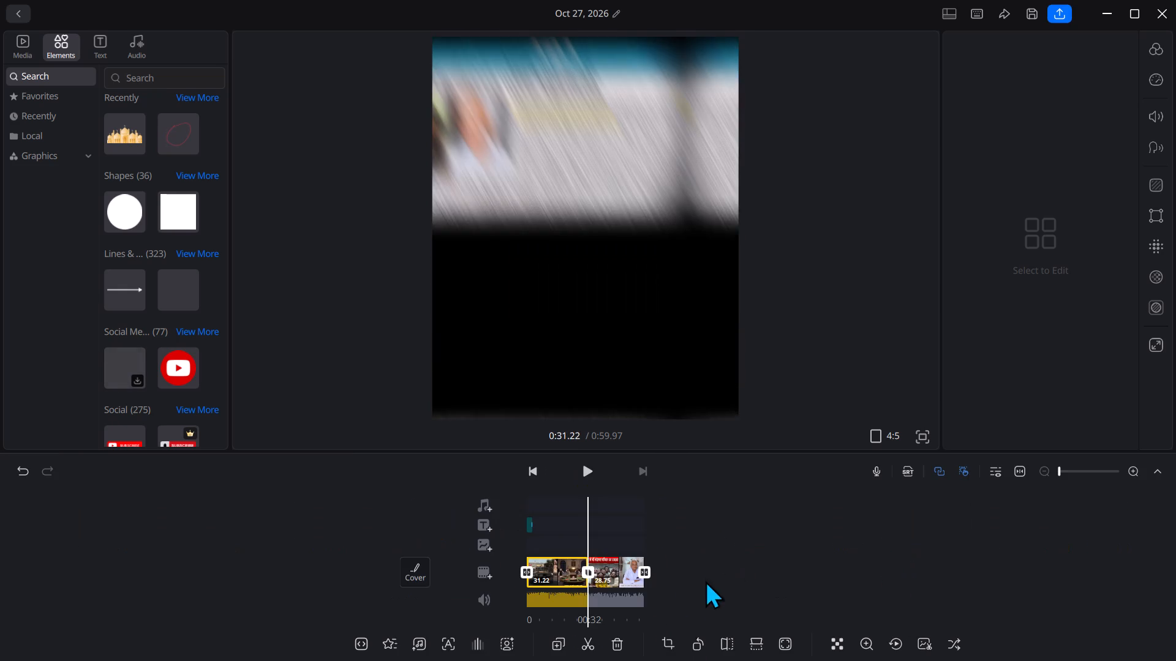
Play back the opening and scrub through the edited clip to check it, returning the playhead to 0:00.
drag(688, 578, 796, 549)
key(space)
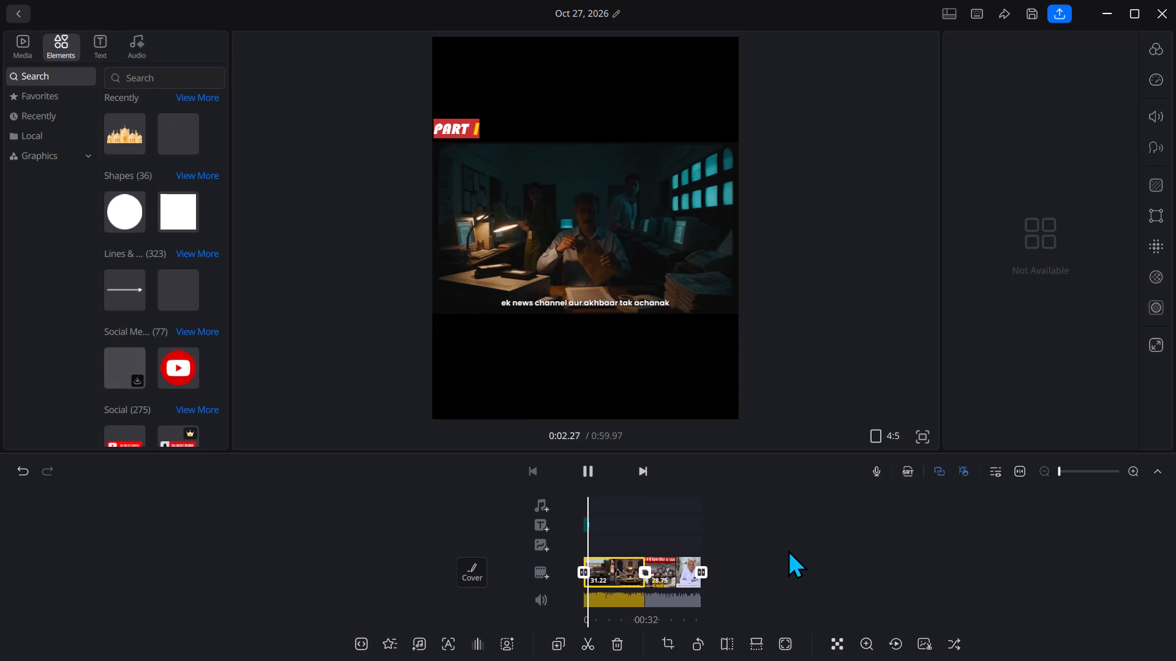
key(space)
drag(717, 588, 580, 603)
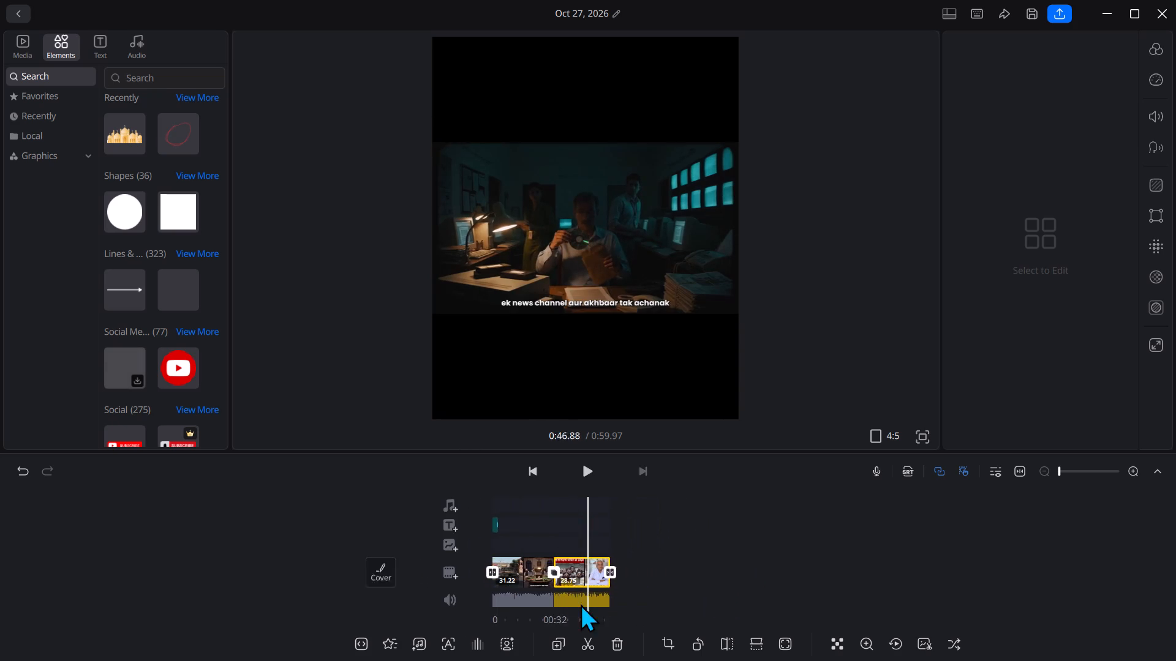
drag(580, 603, 1175, 447)
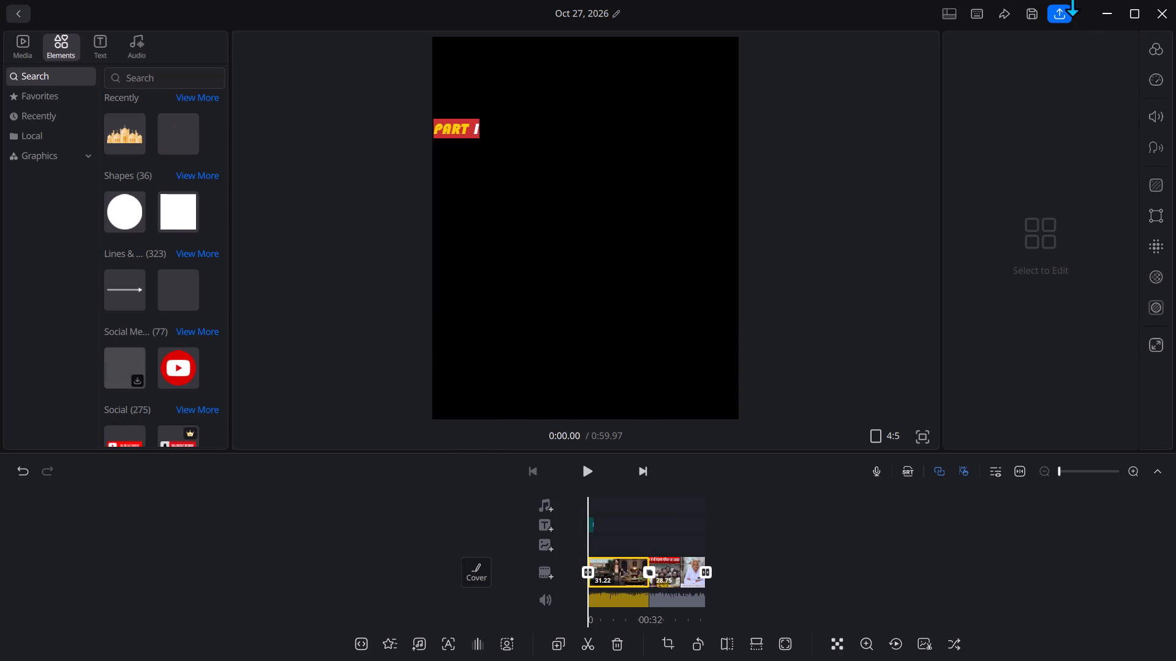
Export the video to the Downloads folder with the automatic quality of 480p at 30 fps.
click(1060, 10)
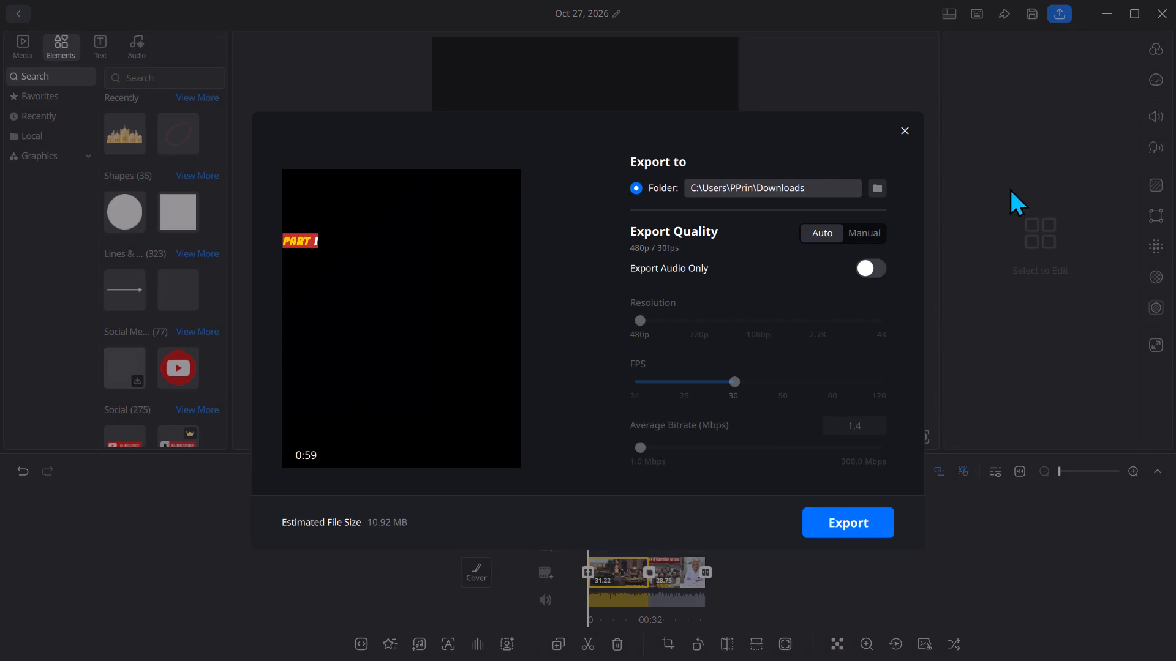
click(872, 521)
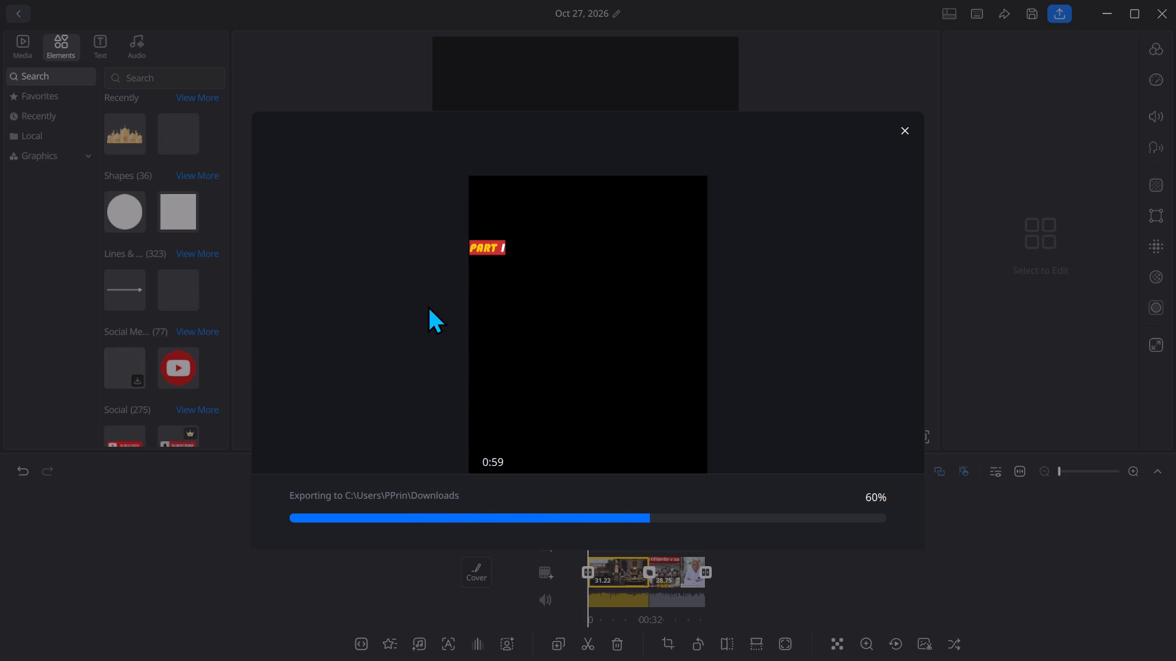
key(Tab)
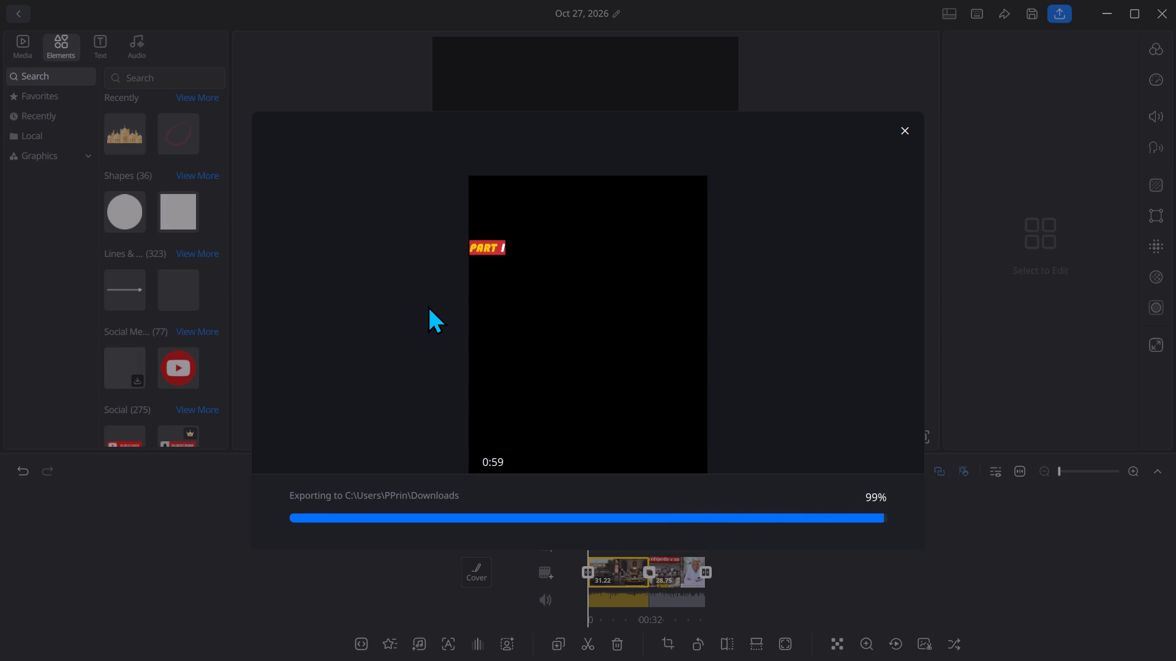
Open the export folder in File Explorer and rename the newly exported video as "P[ART 1".
click(338, 518)
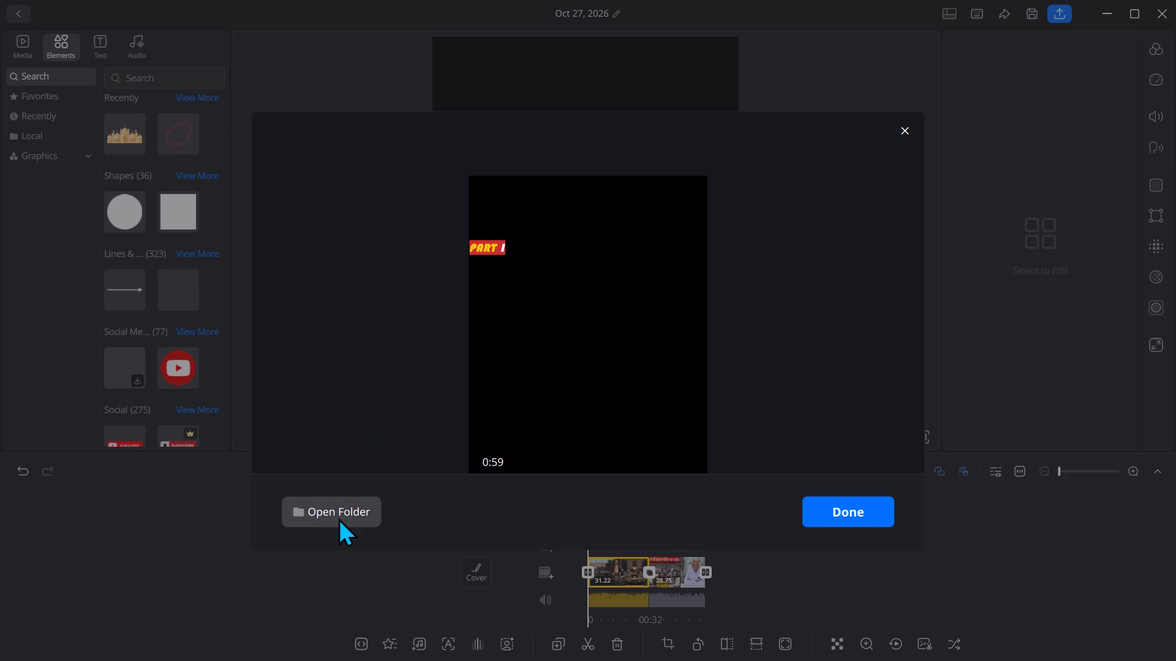
click(163, 162)
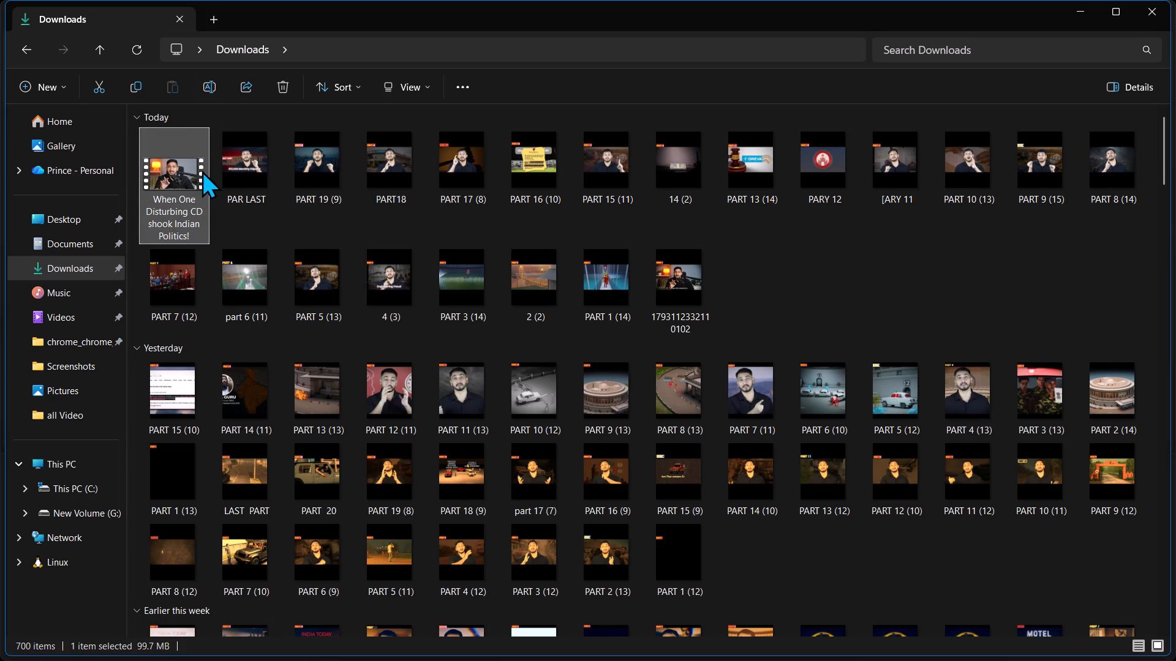
click(143, 51)
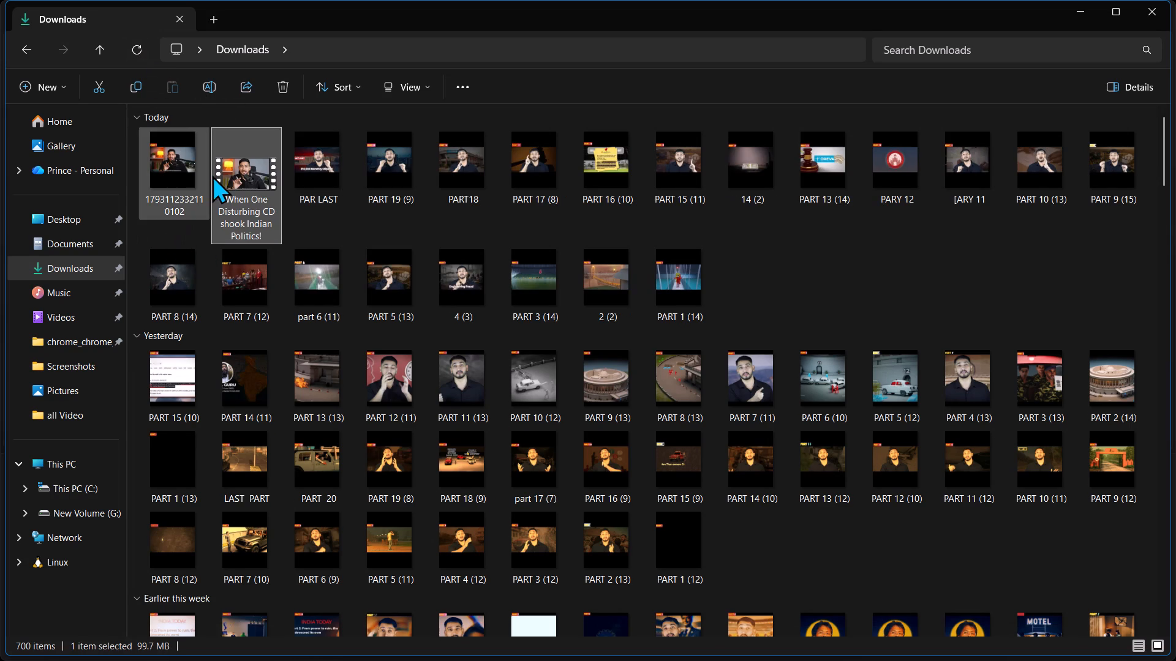
click(185, 165)
click(214, 86)
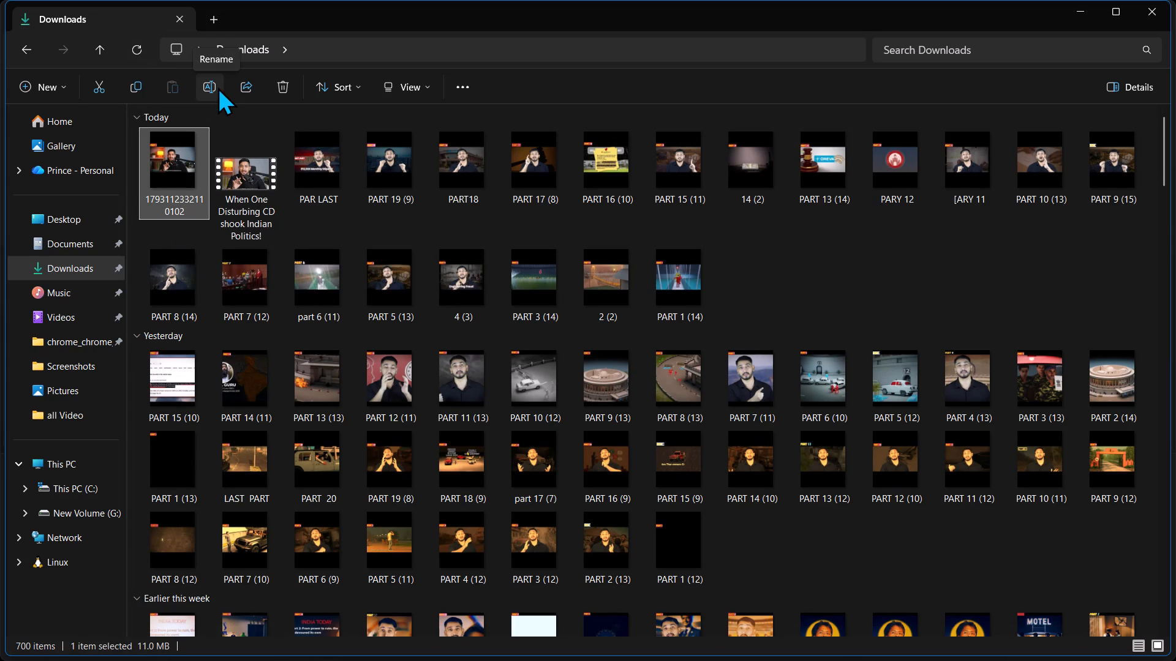
click(217, 86)
text(P[)
text(AR)
text(T 1)
key(Return)
key(Return)
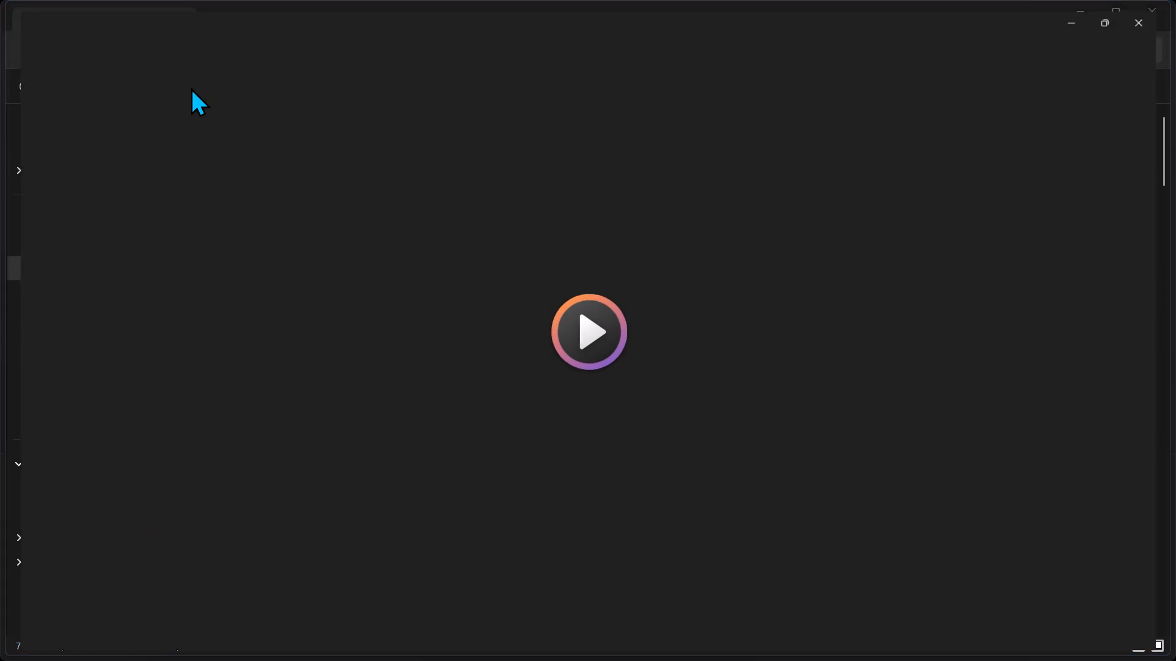
Close the video player and the Downloads window, and finish the export in VN.
click(1175, 0)
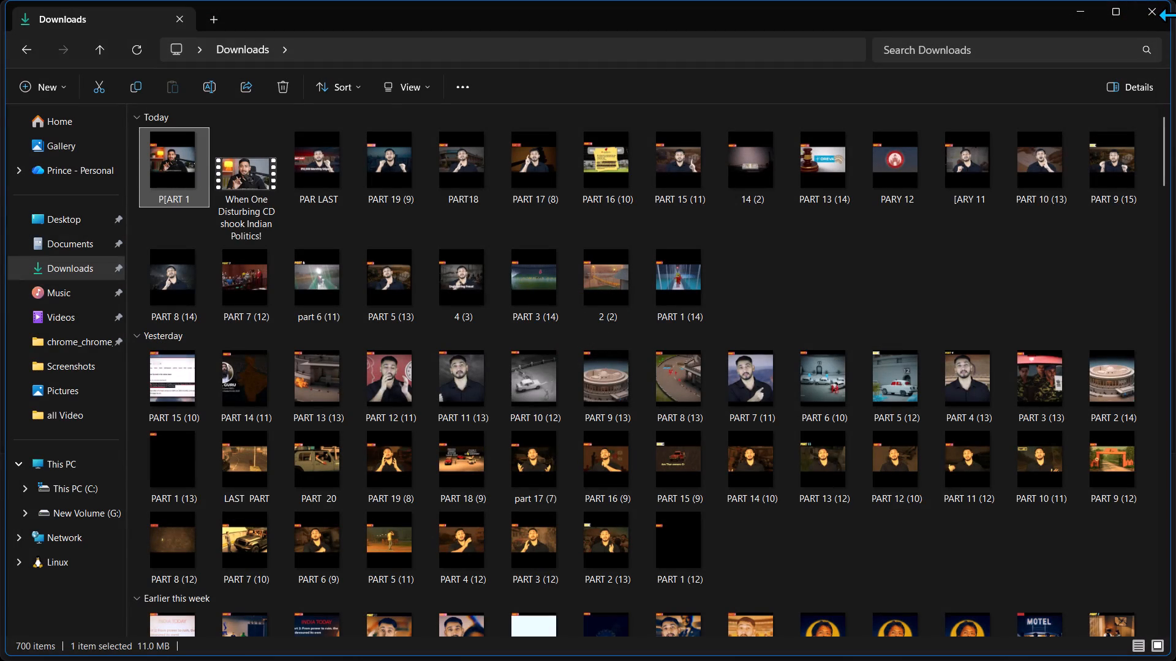
click(1107, 14)
click(1170, 3)
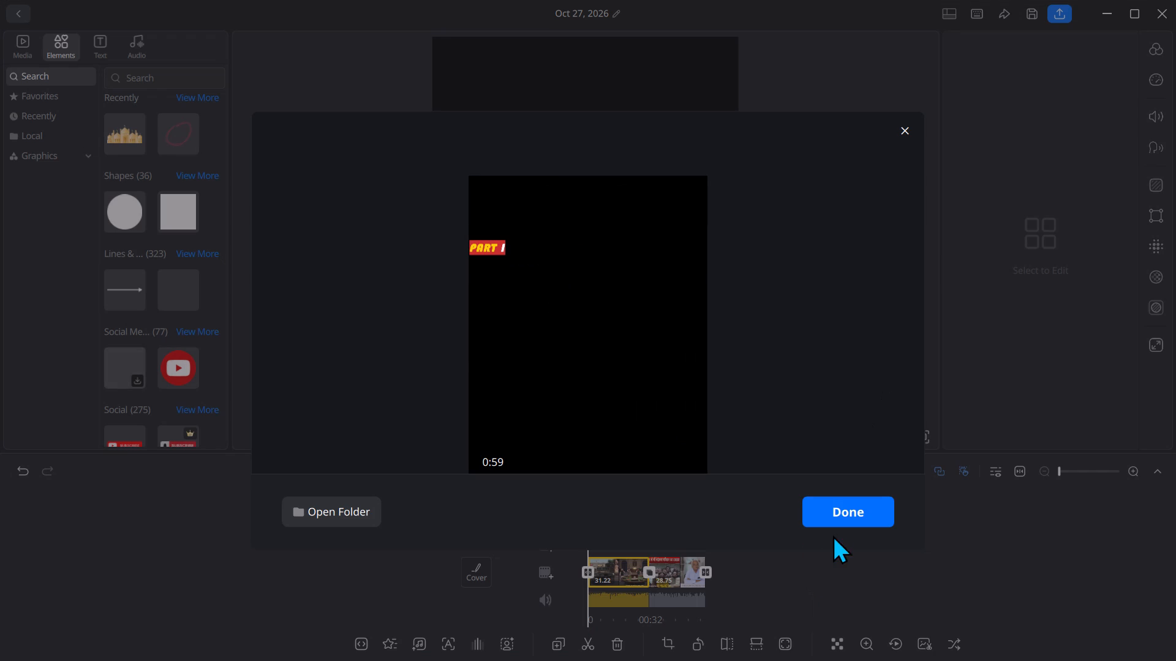
click(832, 524)
Undo the recent edits, including the transition and mid-clip split, until the footage following the 59.97-second clip is restored.
click(25, 476)
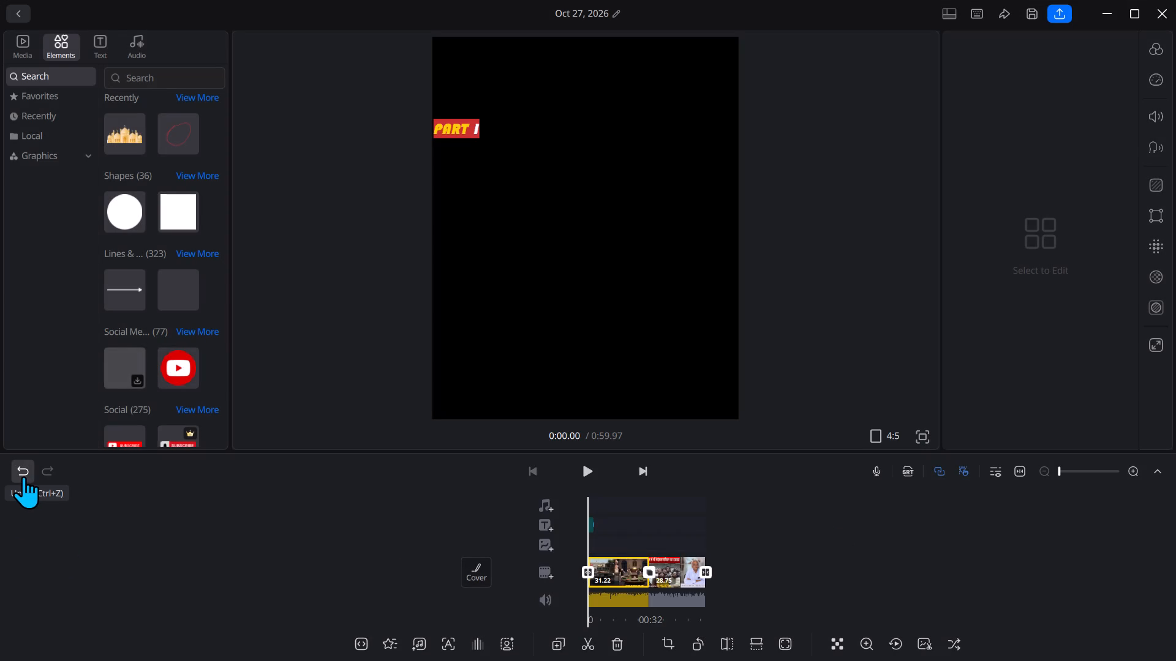
click(23, 476)
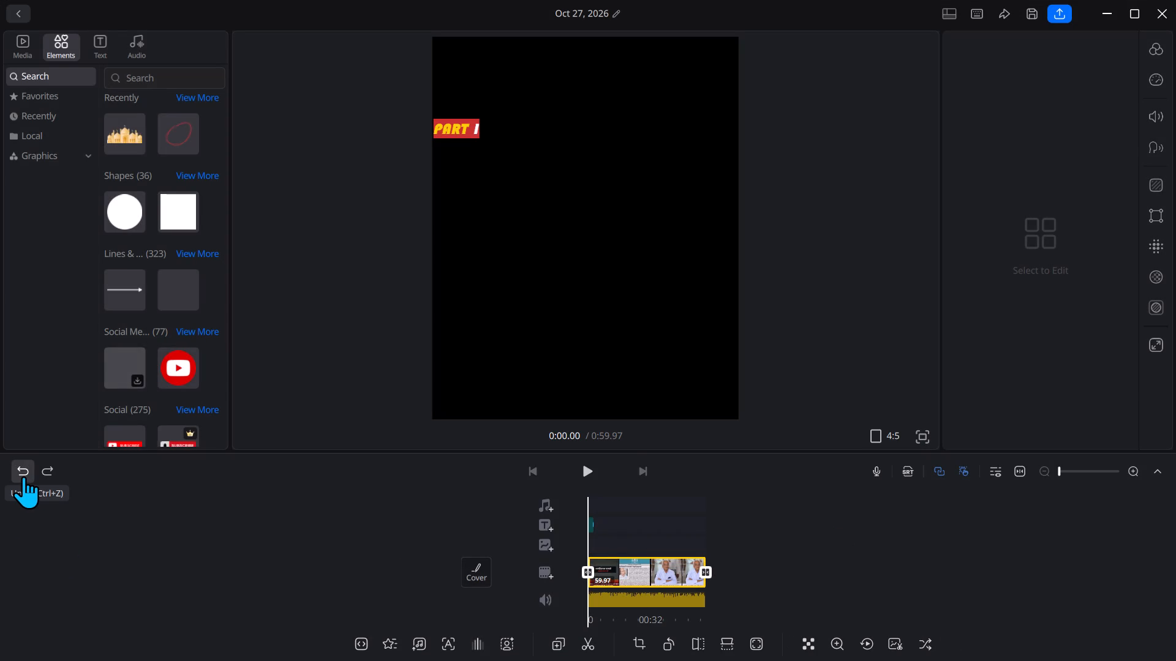
click(23, 476)
click(23, 476)
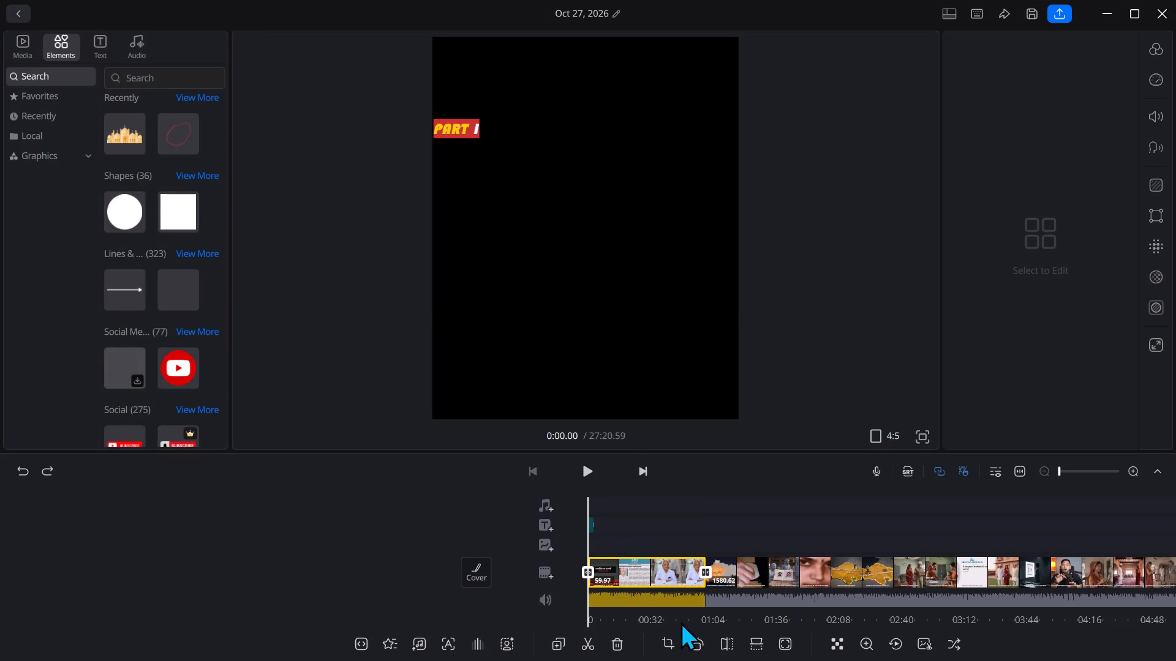
Delete the already exported 59.97-second clip from the start of the main track.
click(651, 582)
click(693, 534)
click(397, 529)
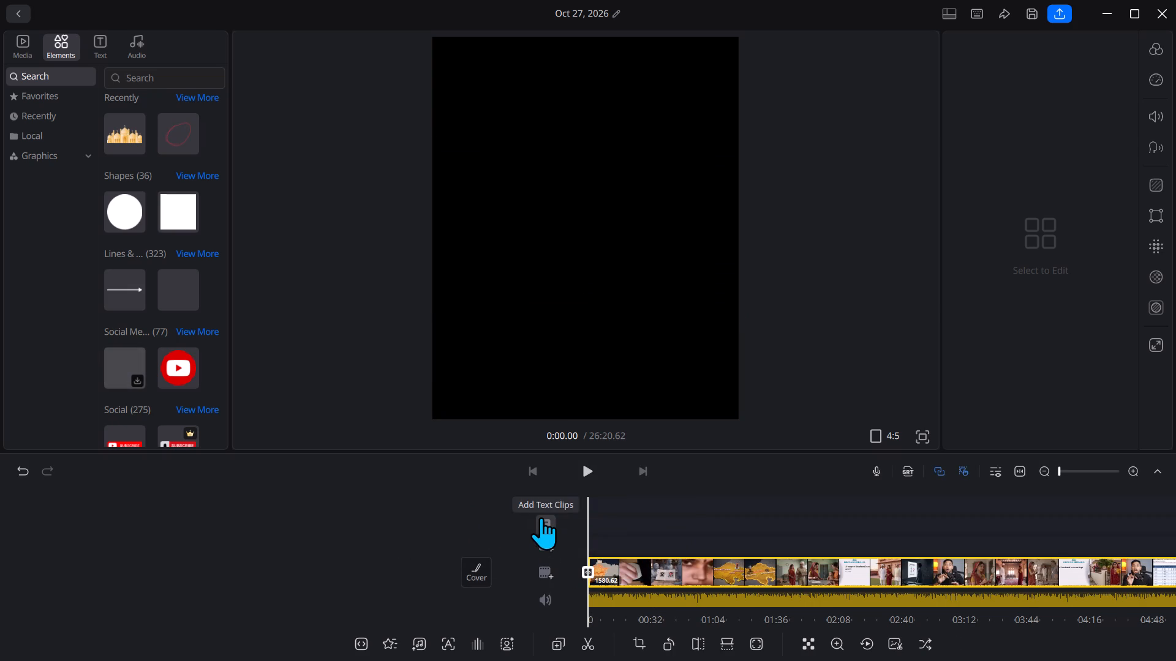
Add a text clip at 0:00 reading "PART 2".
click(541, 517)
click(500, 491)
click(1008, 125)
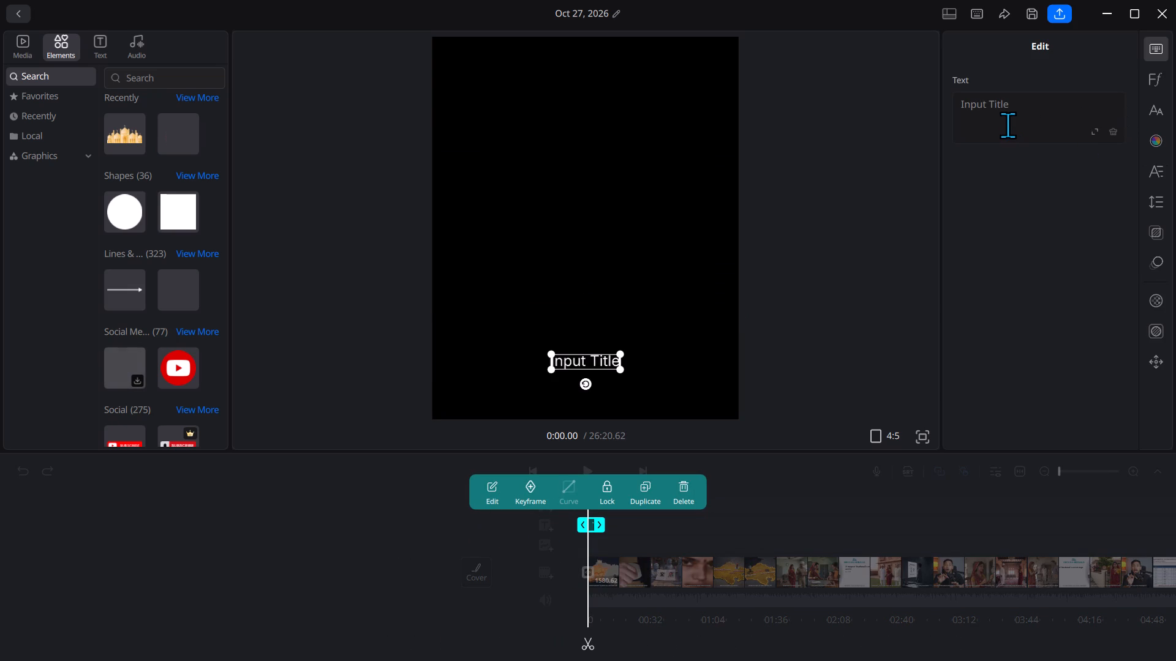
text(PART 2)
key(Return)
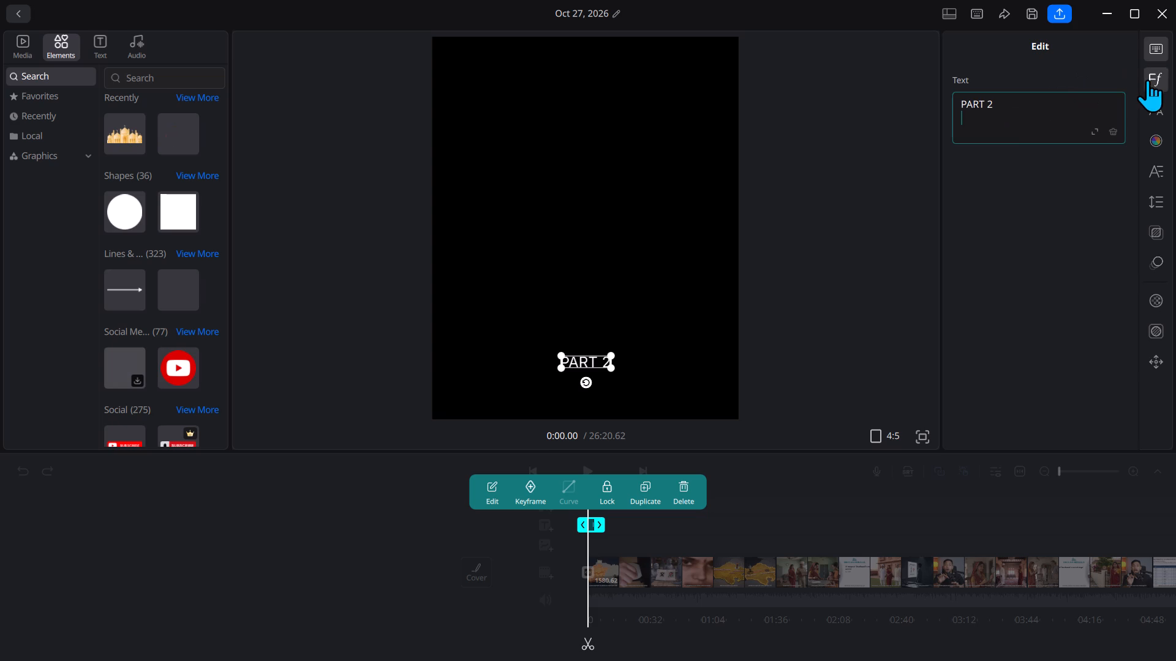
Format the PART 2 title in Bauhaus 93, bold and italic, with the white-on-red text style.
click(1147, 80)
click(962, 252)
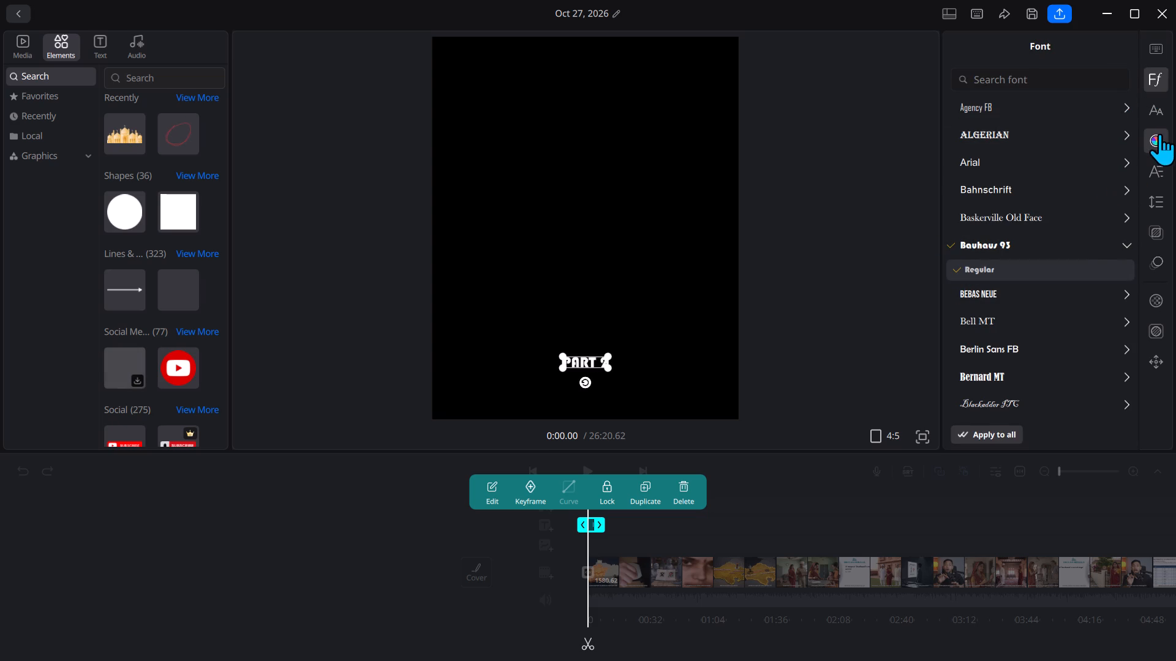
click(1160, 131)
click(1021, 143)
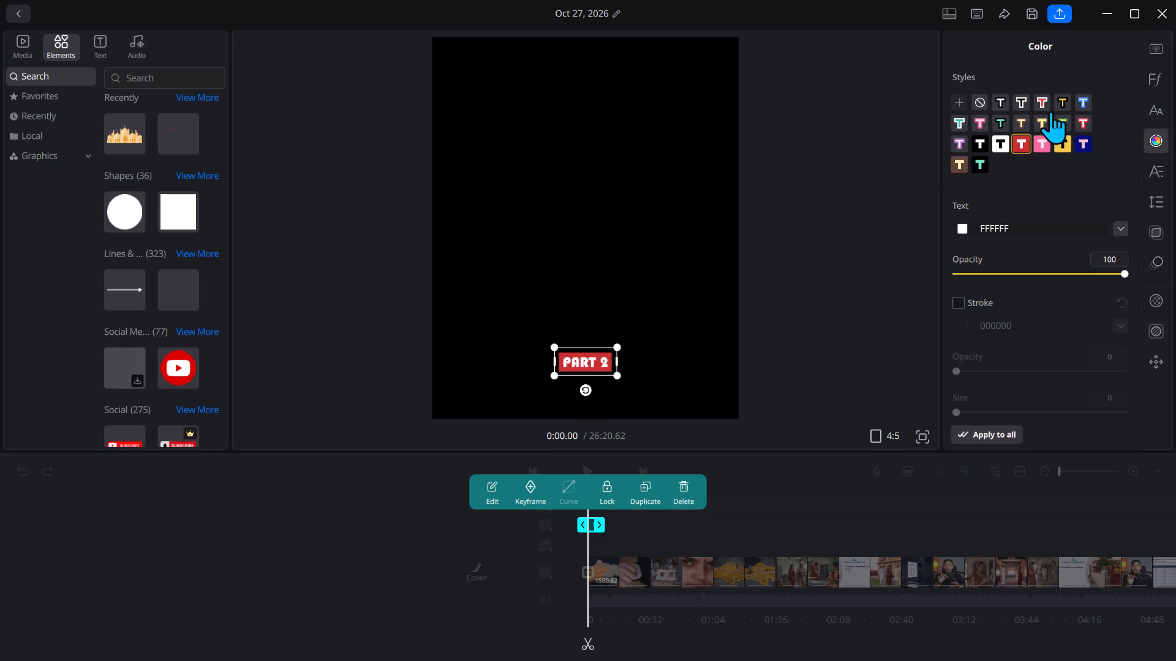
click(1150, 123)
click(1147, 113)
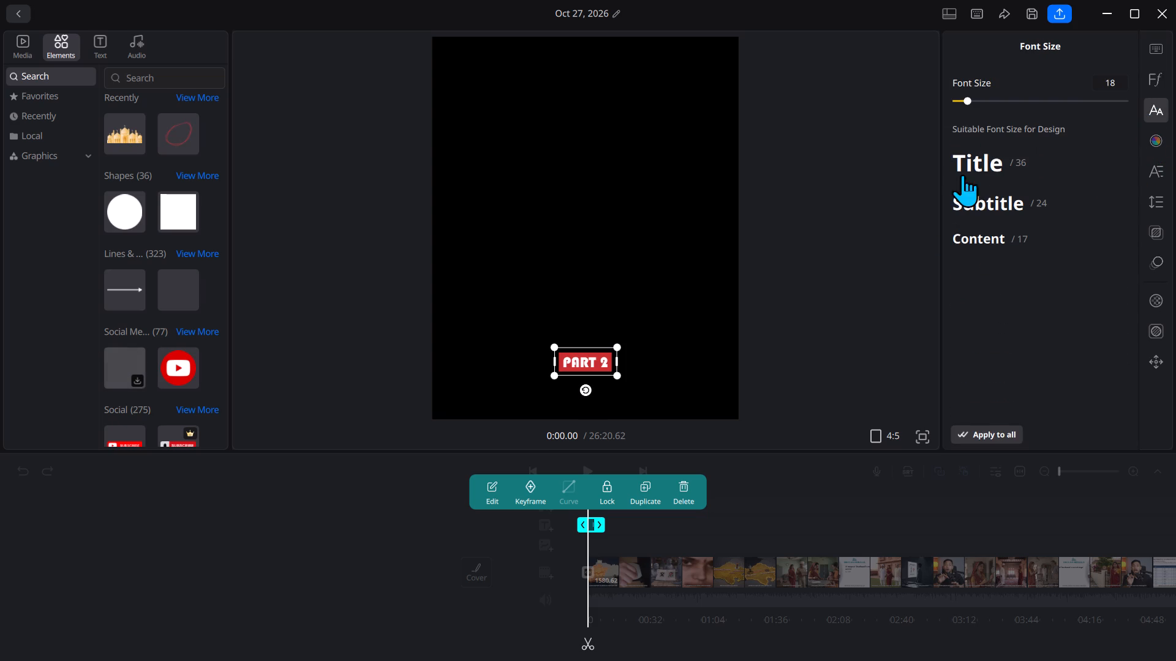
click(1147, 176)
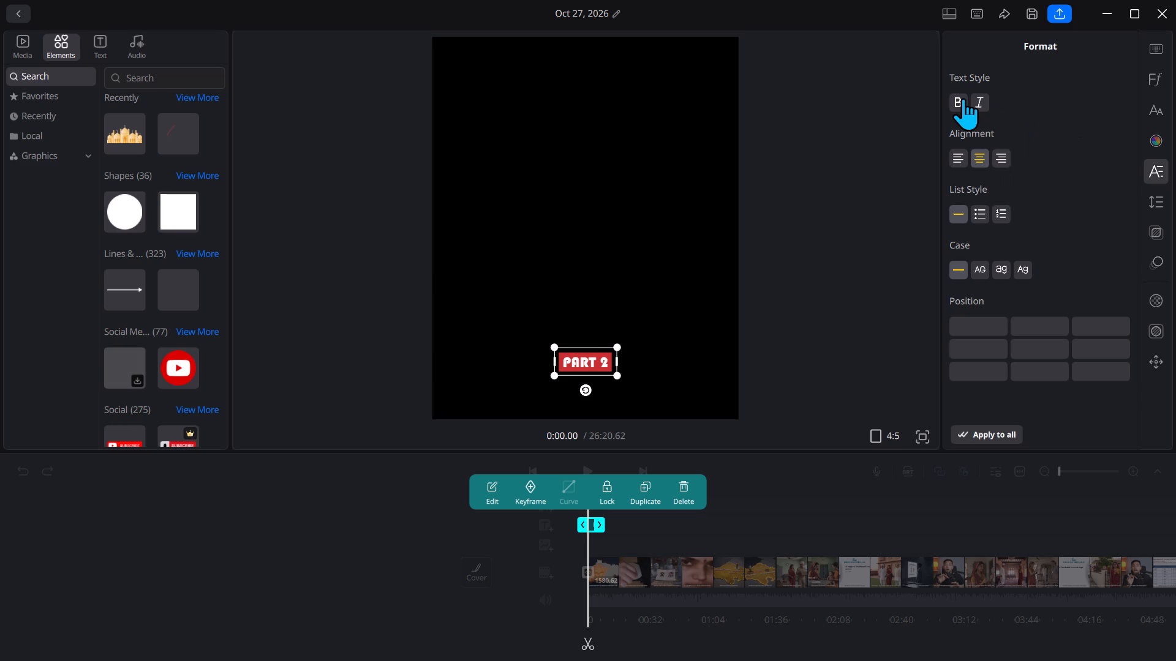
click(963, 98)
click(979, 108)
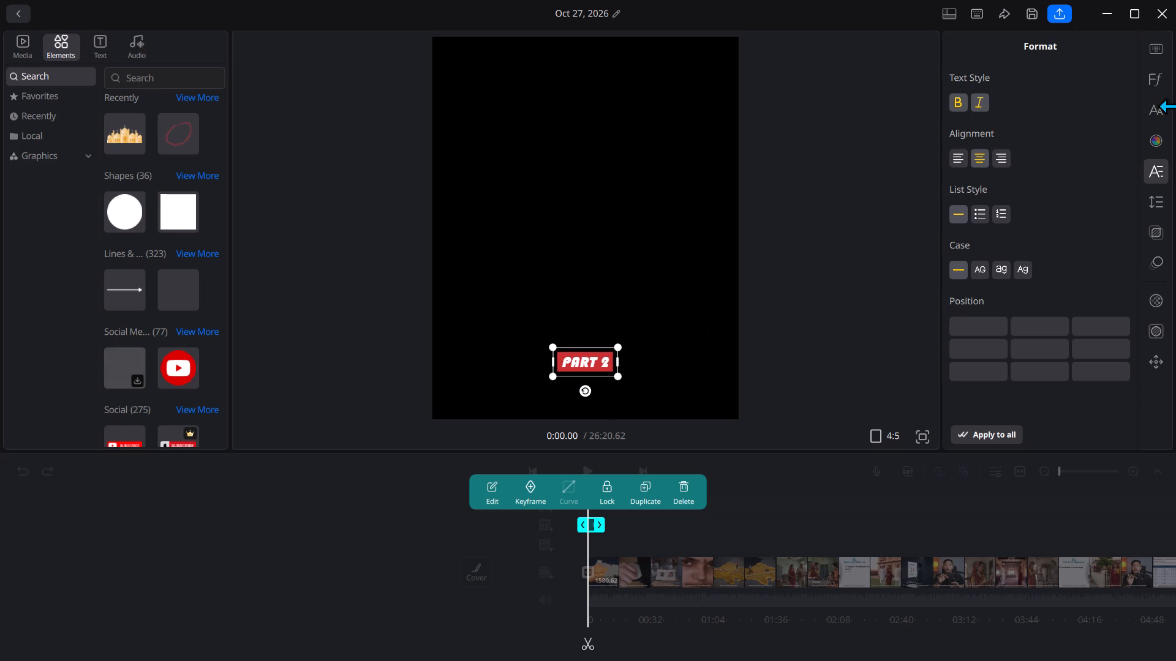
Apply the second Active caption animation to the PART 2 title.
click(1175, 277)
click(1156, 264)
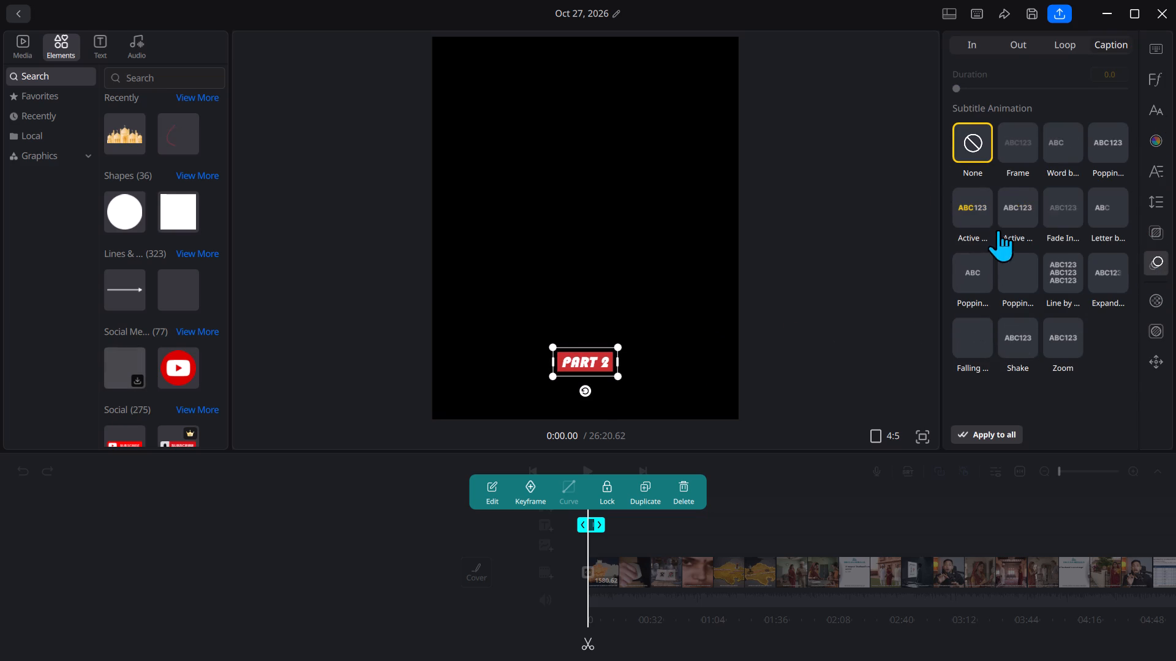
click(1020, 195)
Move the PART 2 title to the left edge of the frame, just above the video picture, and preview its animation.
drag(574, 364, 513, 233)
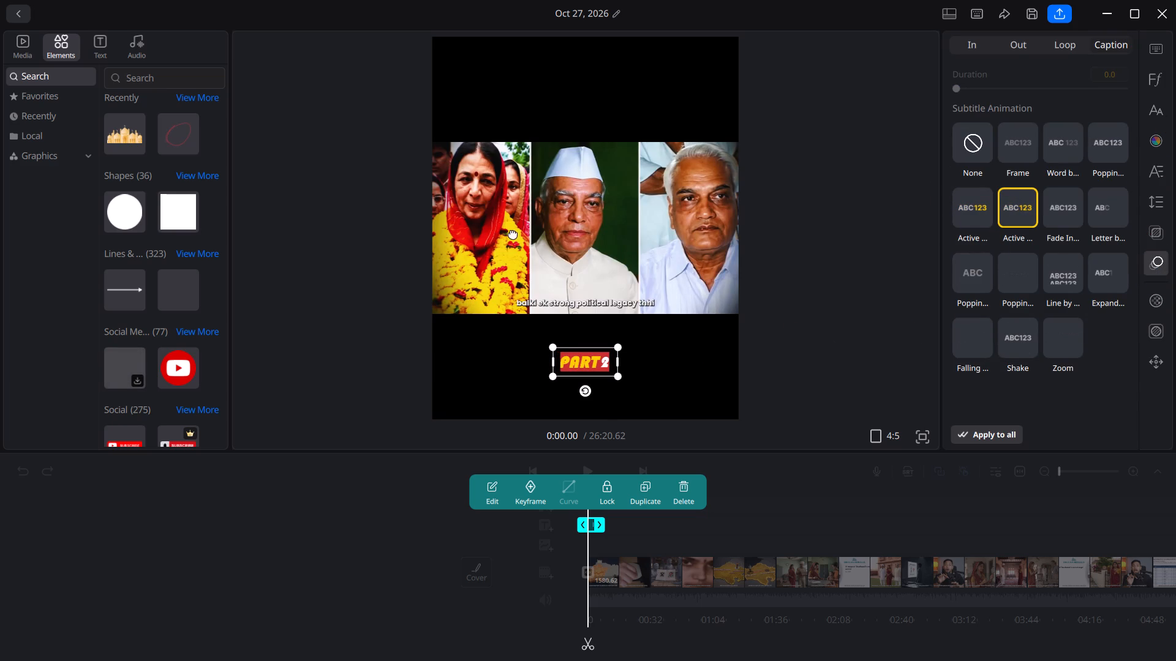
drag(513, 233, 467, 124)
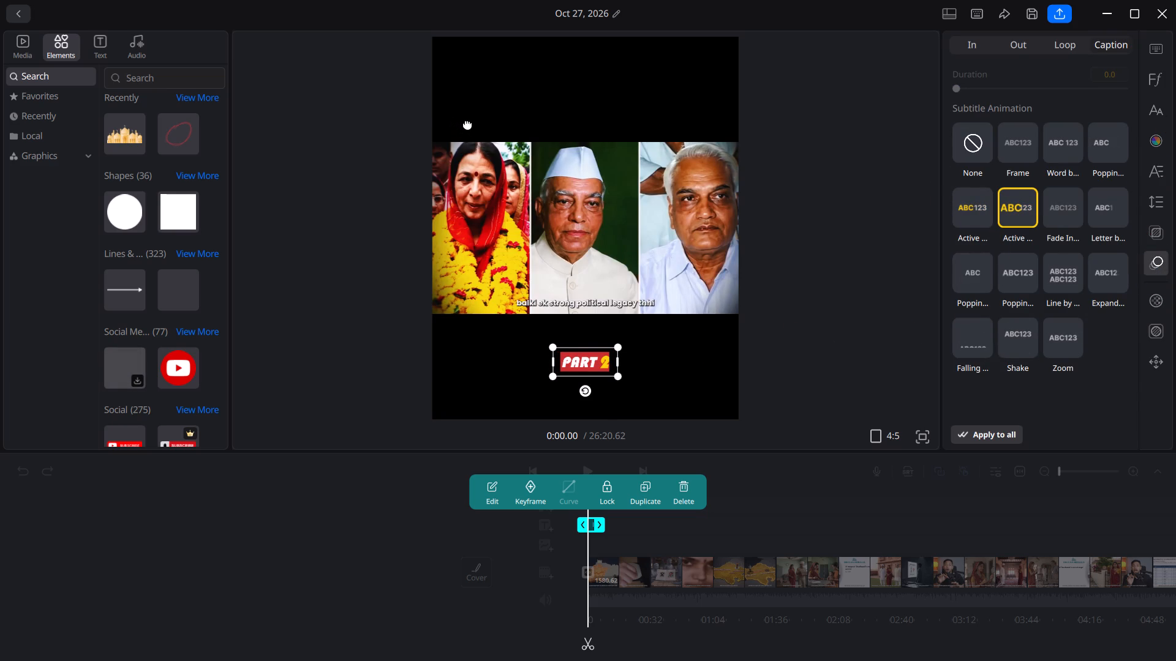
drag(467, 124, 446, 133)
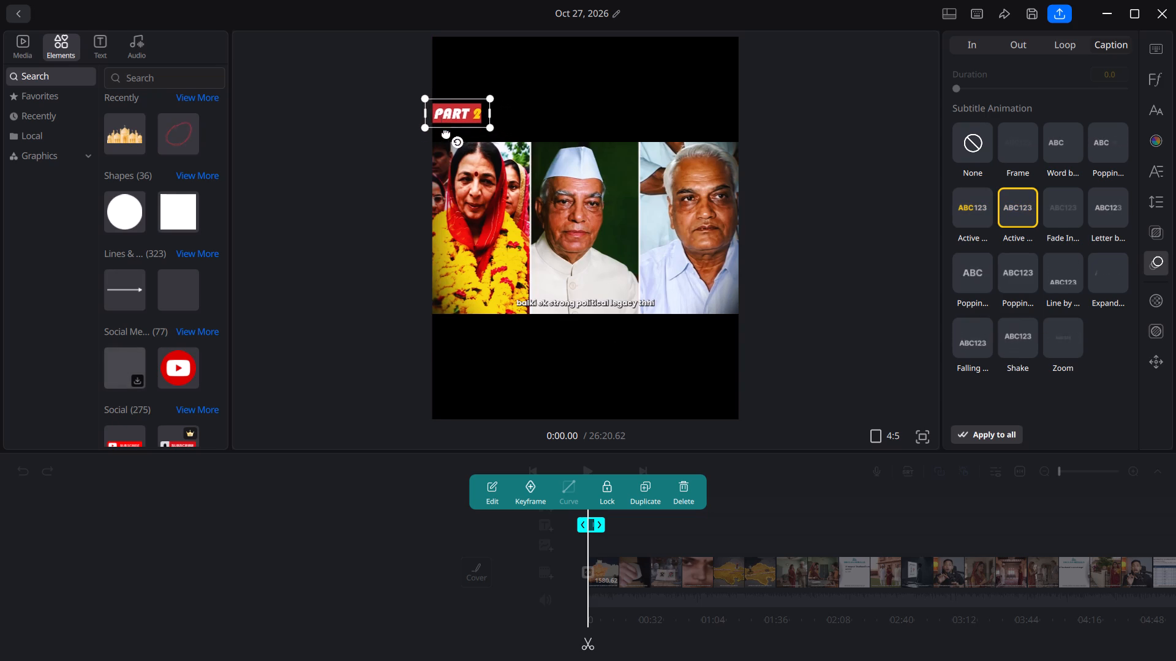
drag(446, 133, 447, 136)
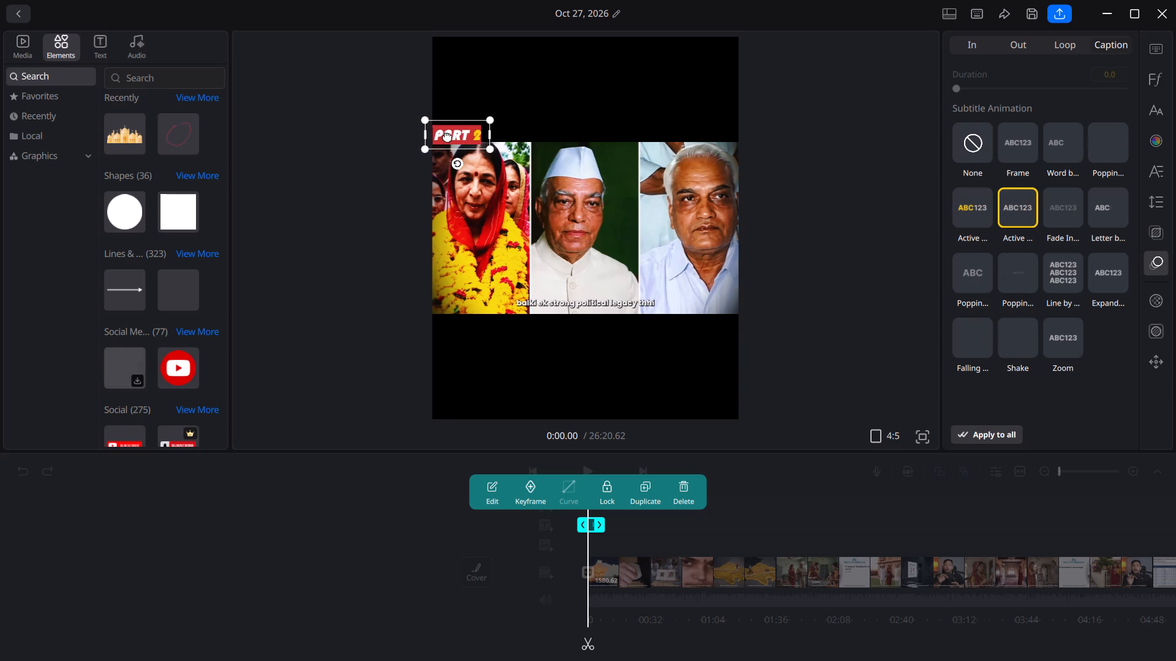
drag(447, 136, 441, 135)
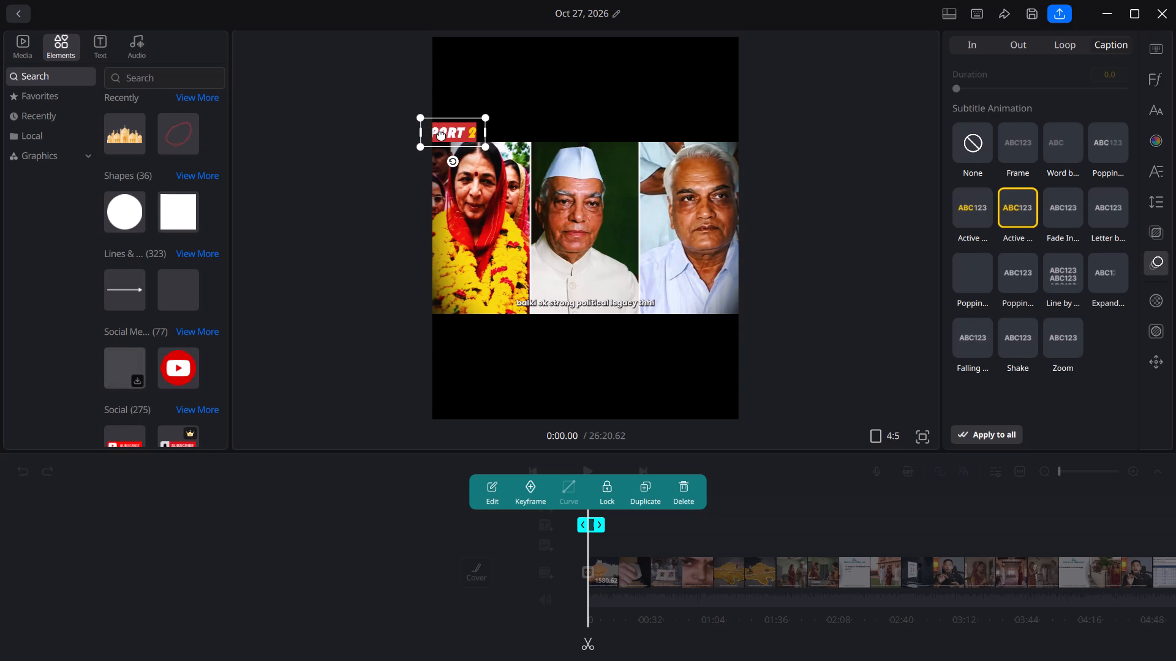
drag(441, 135, 447, 131)
click(327, 593)
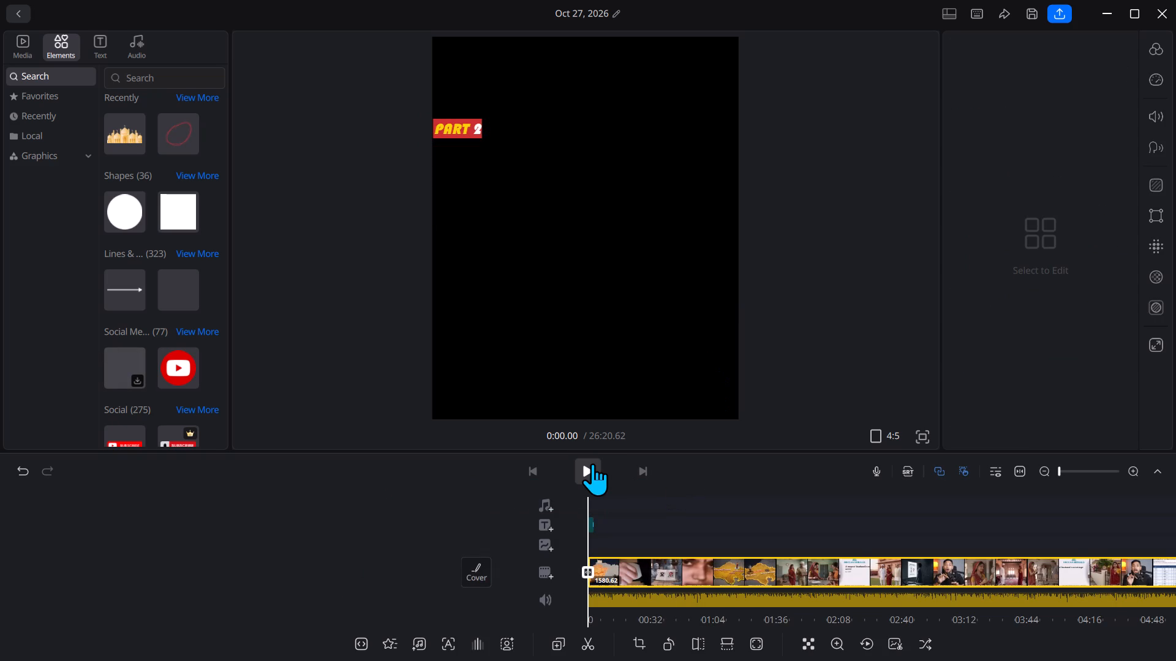
click(592, 463)
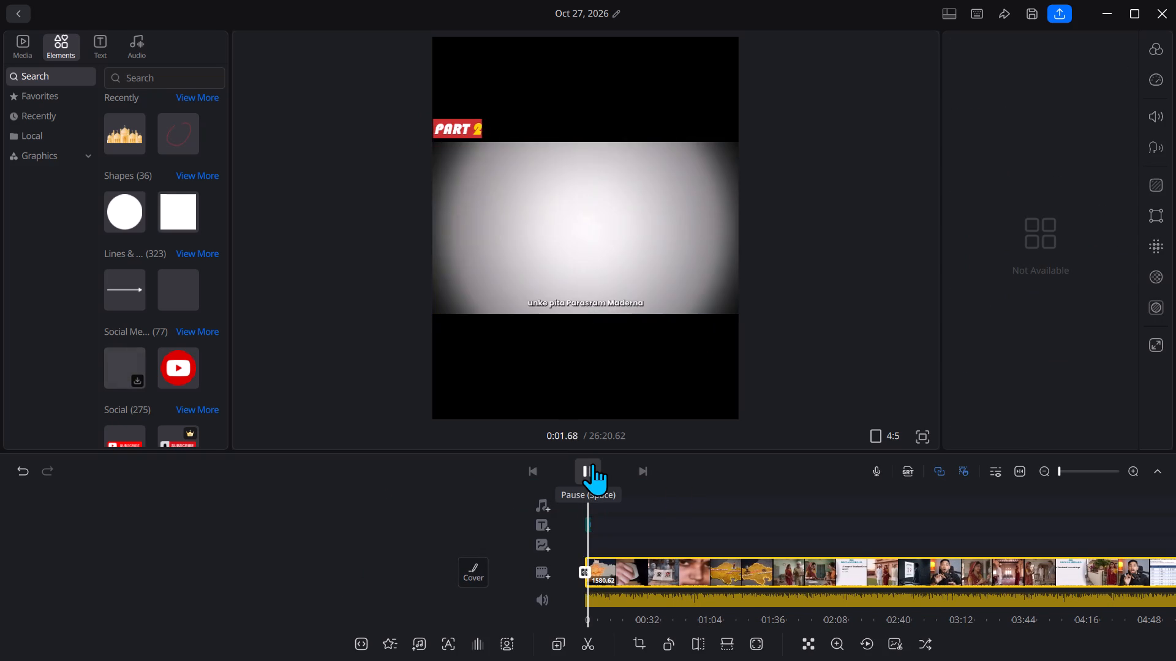
click(592, 463)
Split the main video clip at exactly 1:00.00.
triple_click(607, 583)
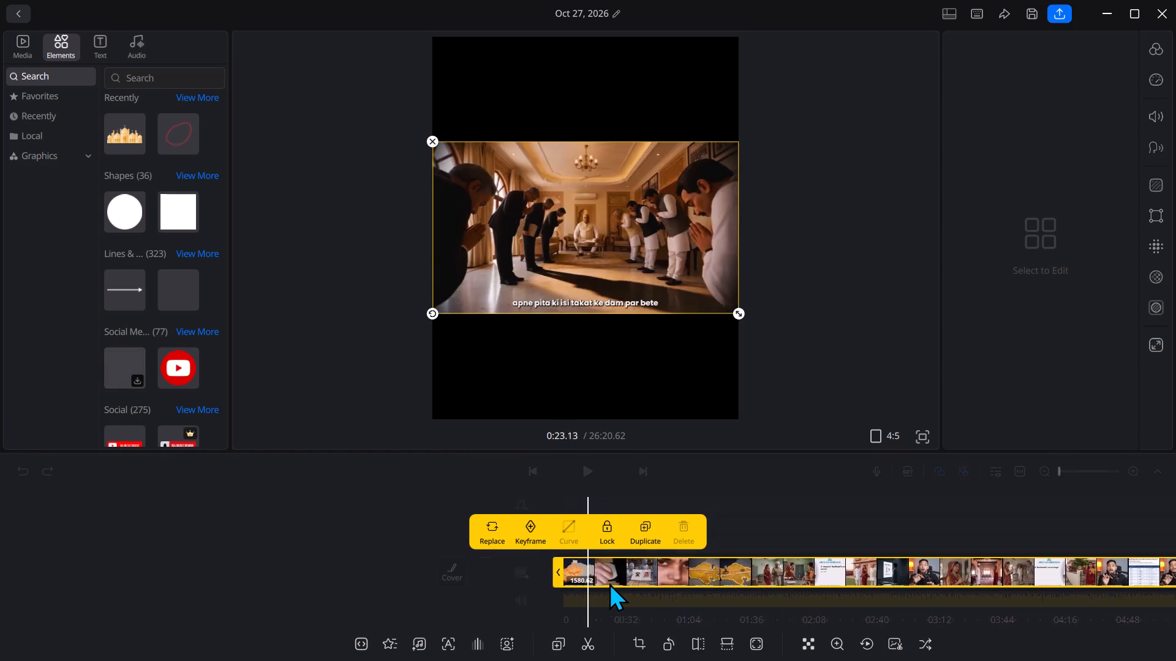
triple_click(609, 583)
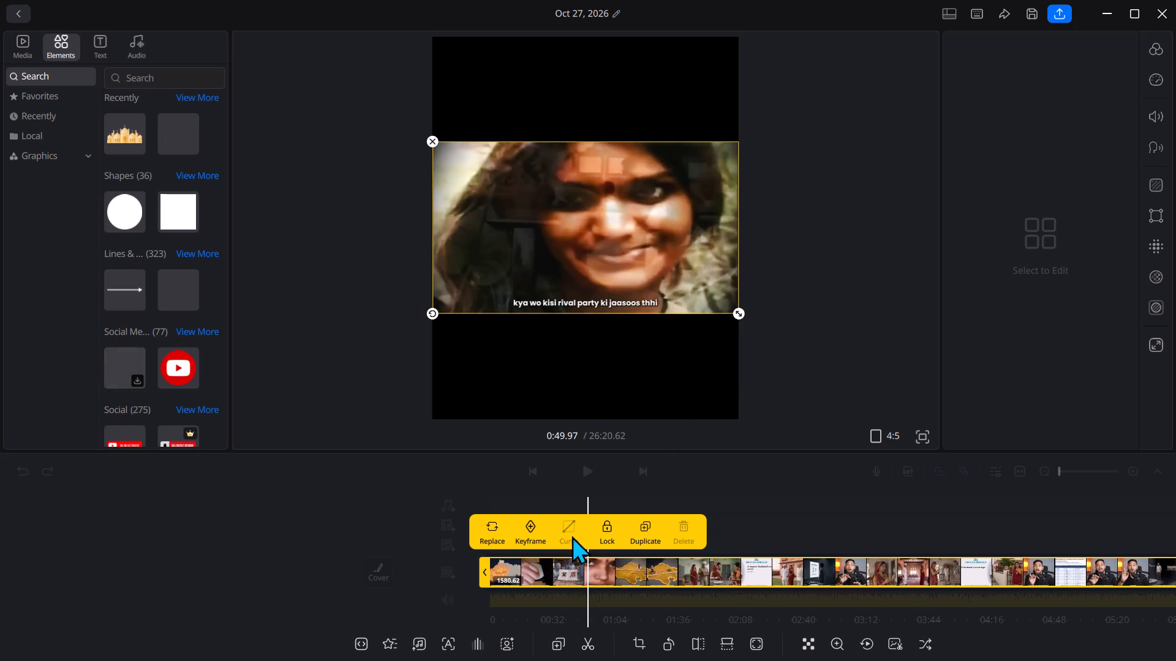
click(600, 564)
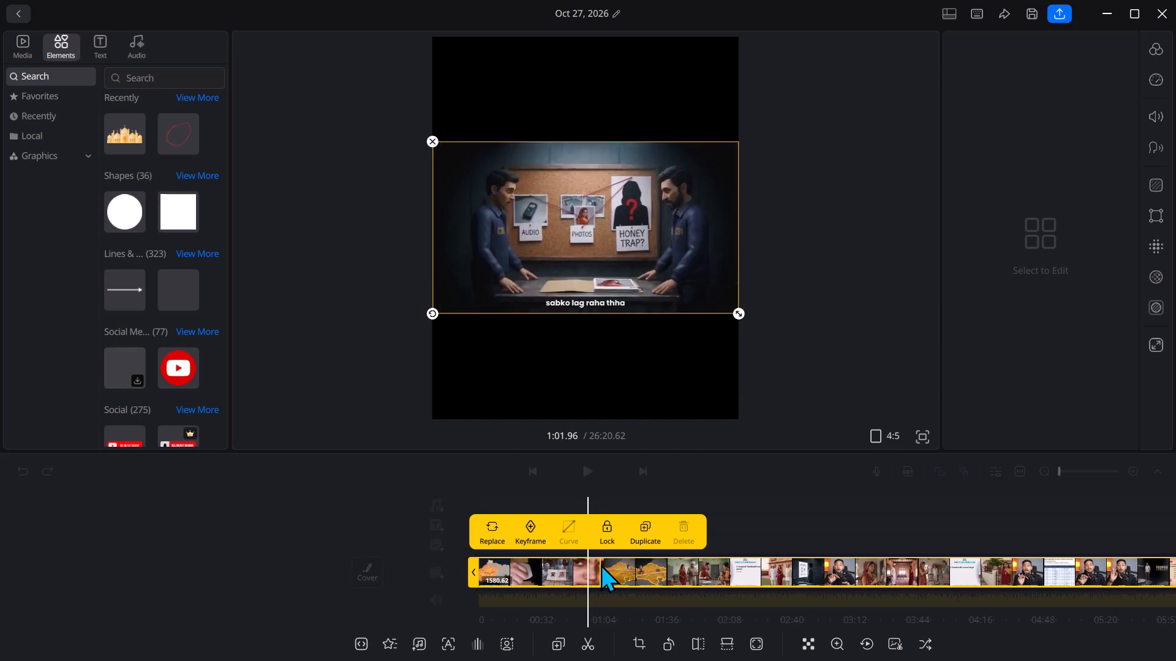
click(600, 564)
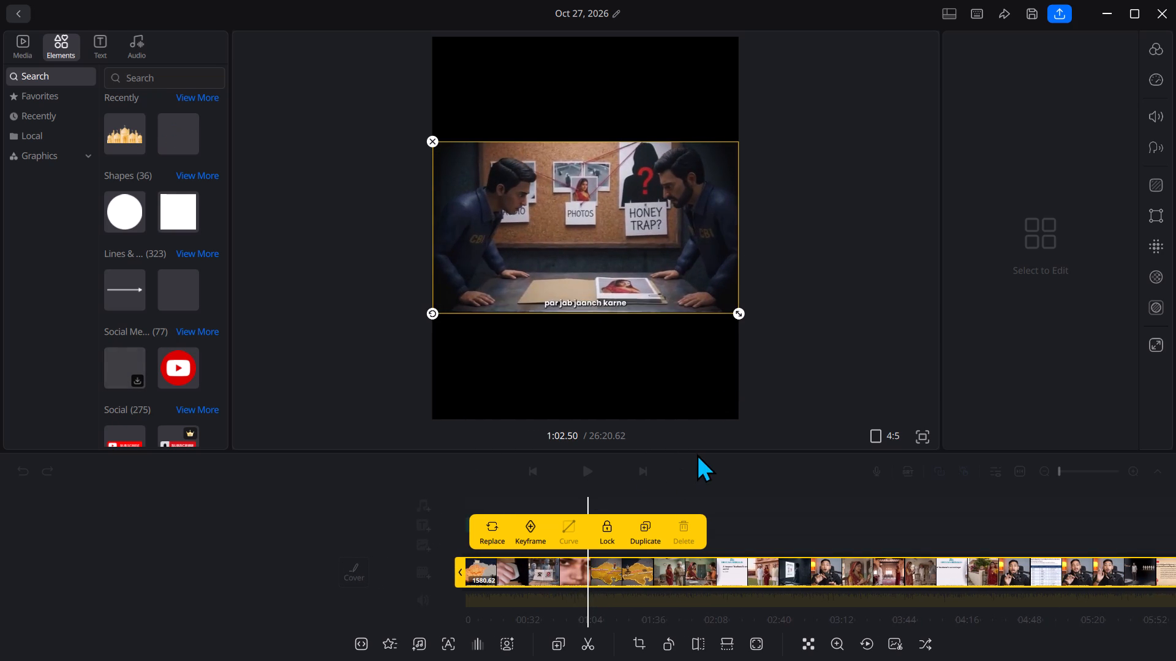
click(700, 452)
key(Left)
key(Left)
key(Left)
key(Left)
key(Left)
key(Left)
key(Left)
key(Left)
key(Left)
key(Left)
key(Left)
key(Left)
key(Left)
key(Left)
key(Left)
key(Left)
key(Left)
key(Left)
key(Left)
key(Left)
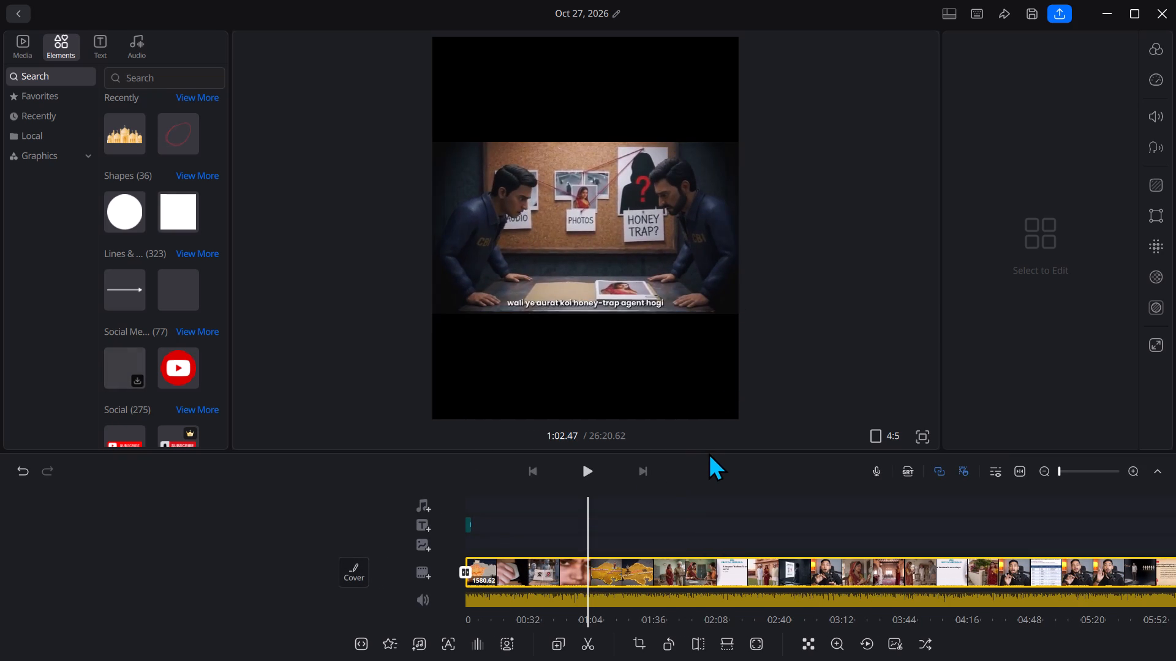
key(Left)
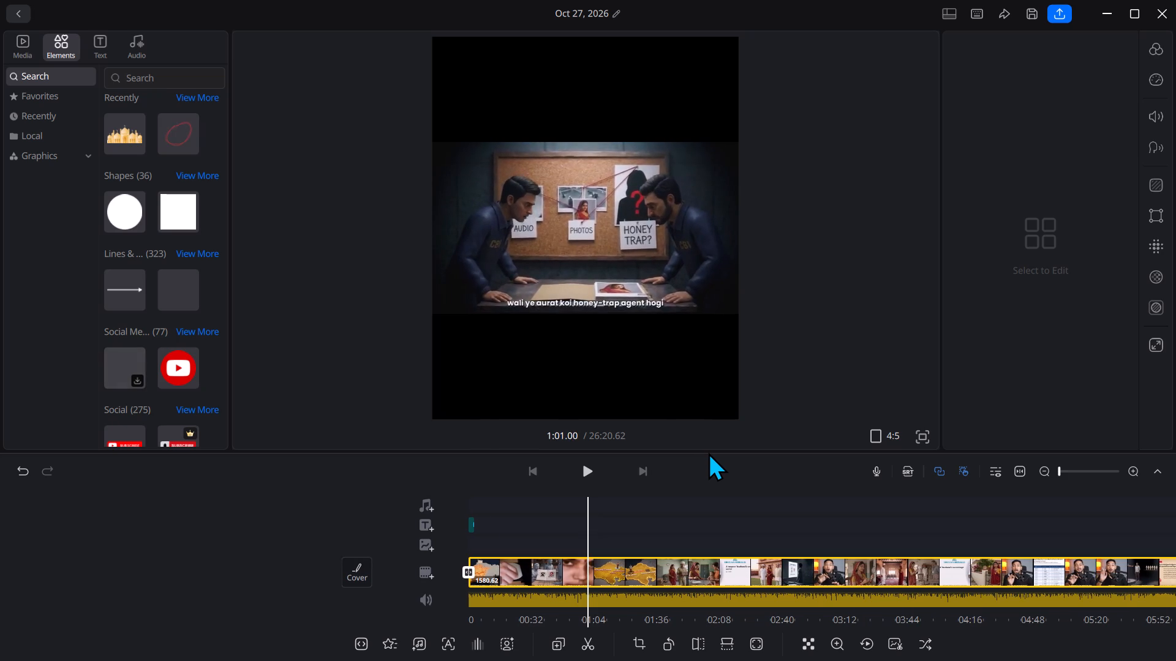
key(Left)
key(Left)
key(Left)
key(Left)
key(Left)
key(Left)
key(Left)
key(Left)
key(Left)
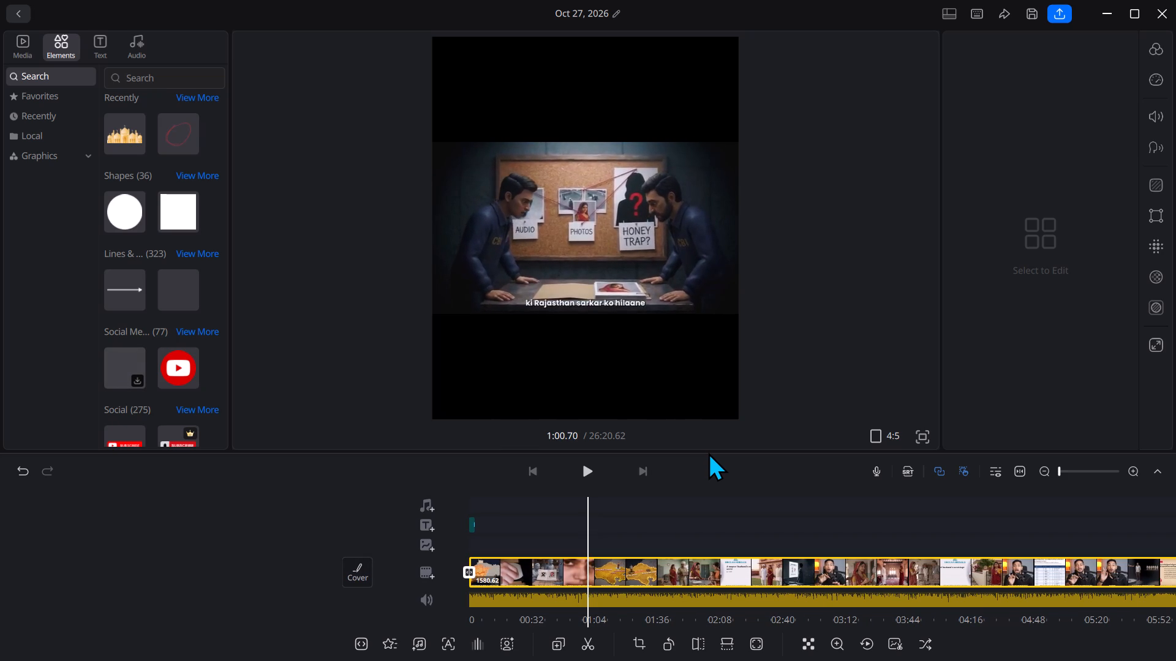
key(Left)
key(Left)
key(Left)
key(Left)
key(Left)
key(Left)
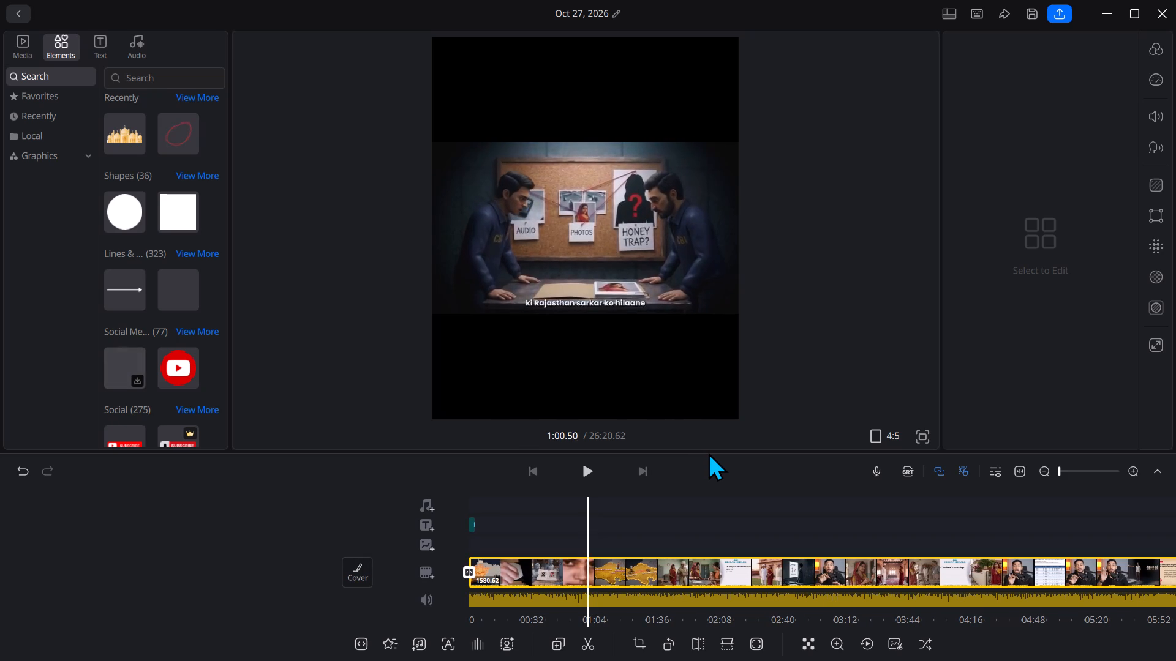
key(Left)
key(Left)
key(Left)
key(Left)
key(Left)
key(Left)
key(Left)
key(Left)
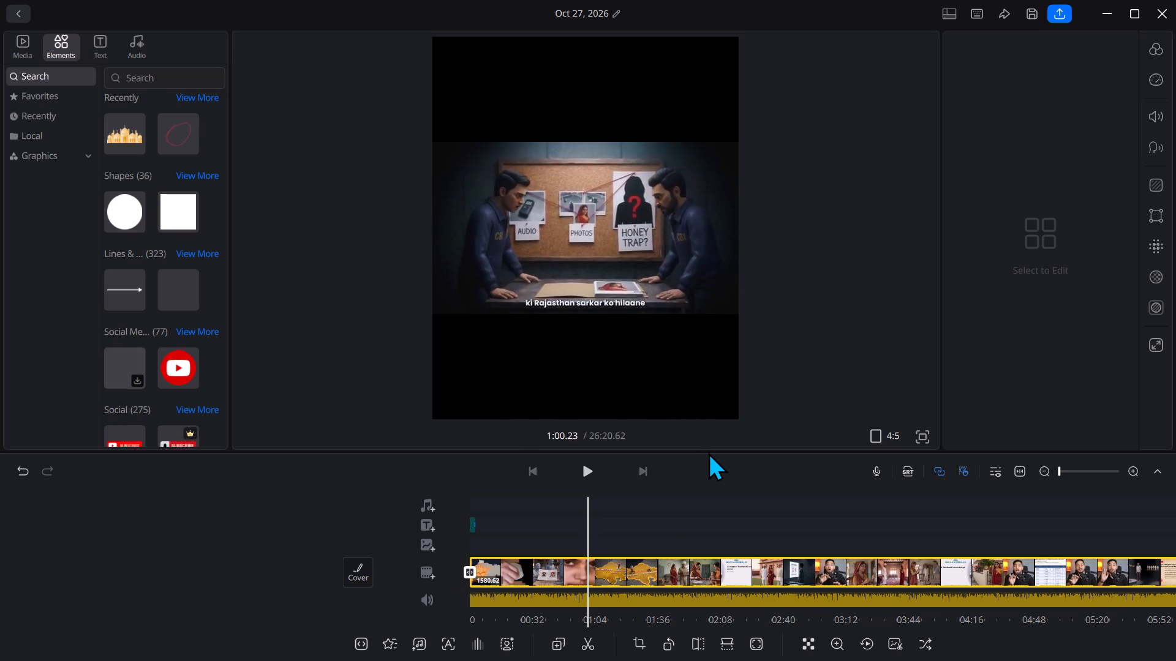
key(Left)
key(Left)
key(Left)
key(Left)
key(Left)
key(Left)
key(Left)
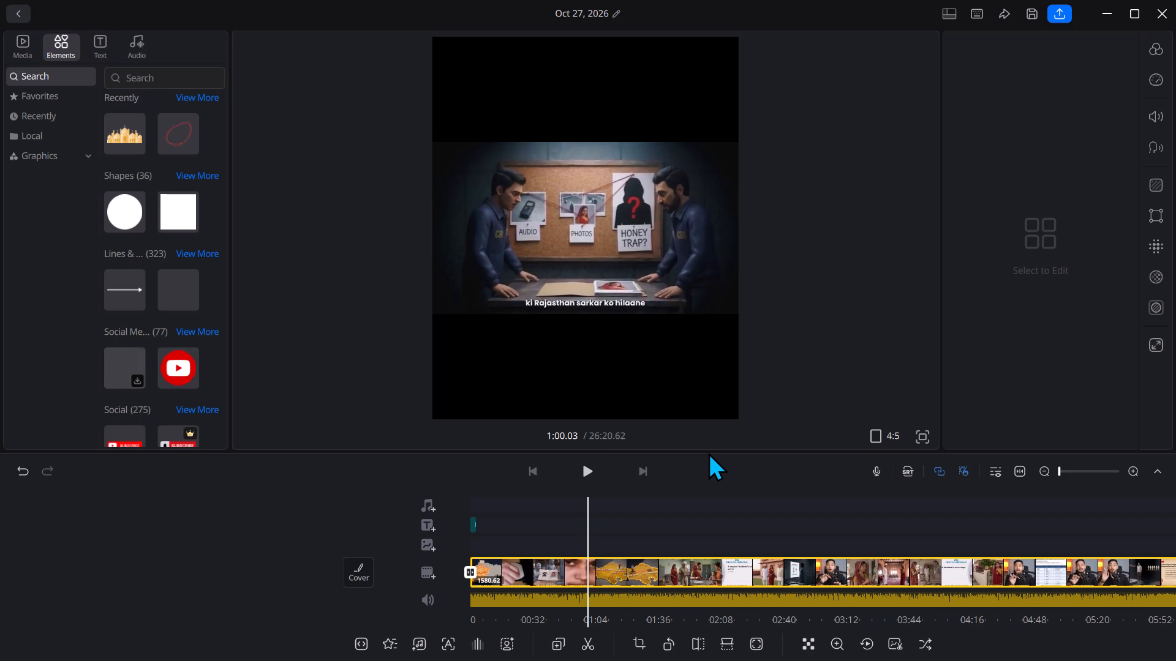
key(Left)
key(Right)
key(ctrl+b)
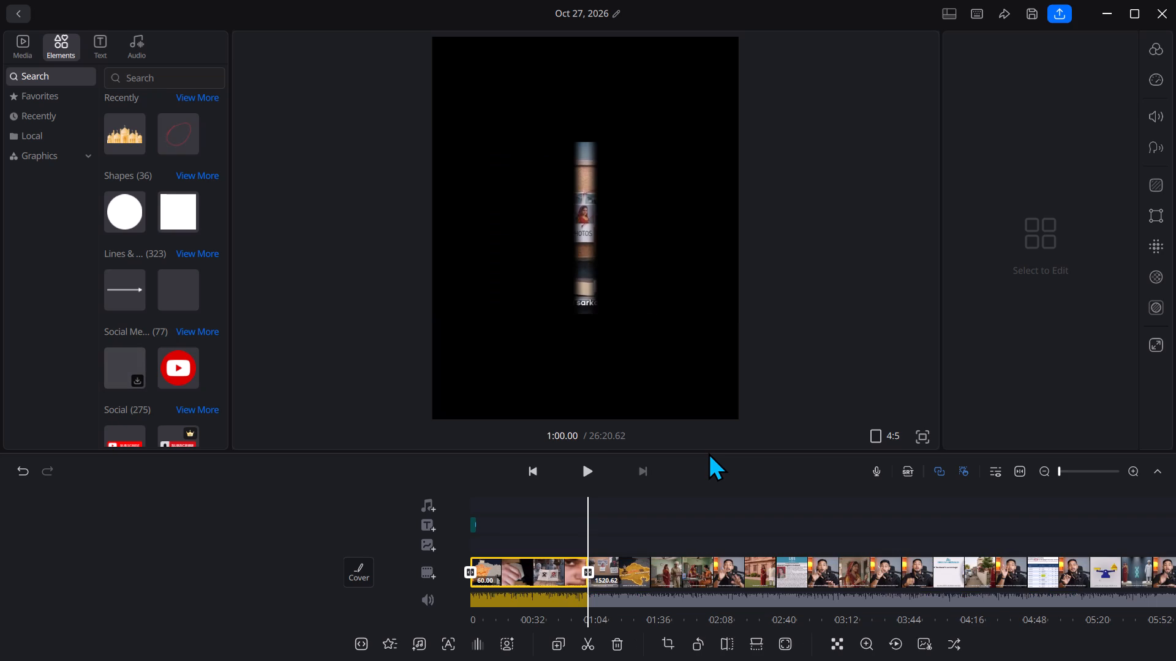
Delete the remainder of the video after the 1:00.00 cut.
click(617, 580)
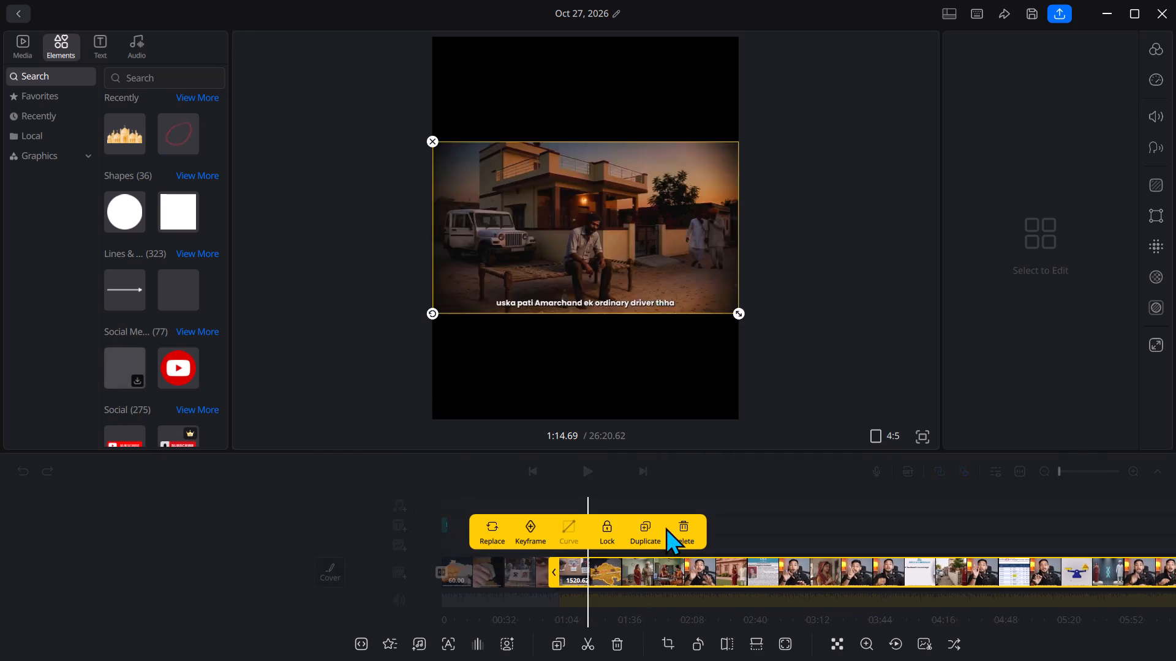
click(666, 526)
click(633, 577)
click(584, 569)
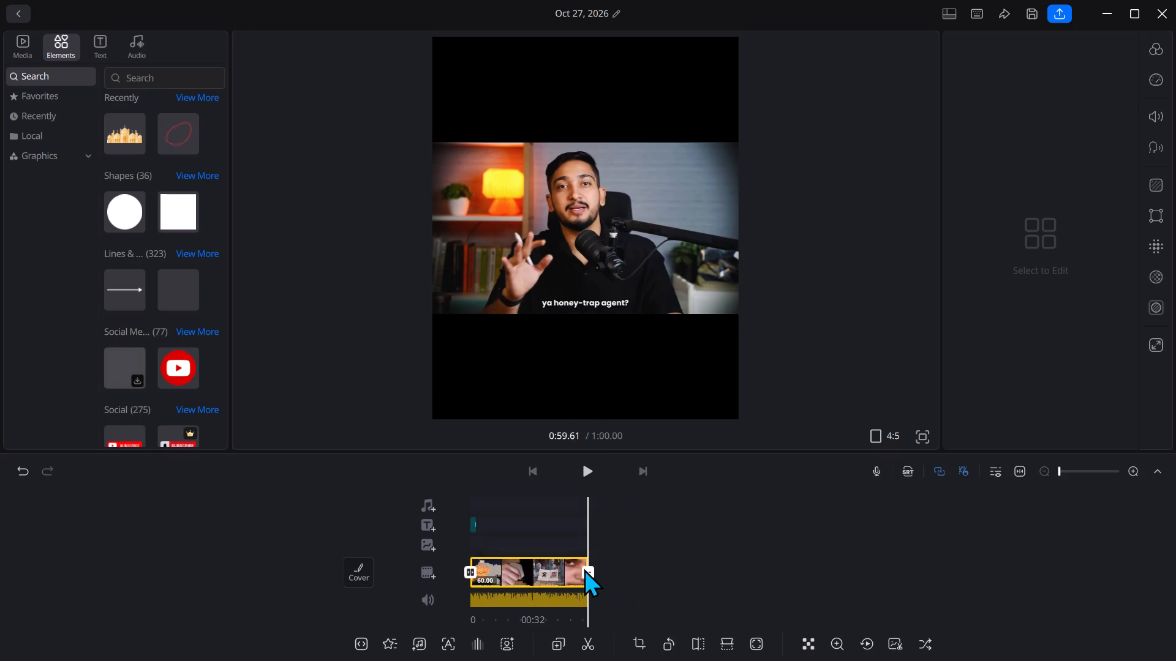
click(712, 526)
Split the one-minute clip near its middle, at about 0:28.75.
click(605, 635)
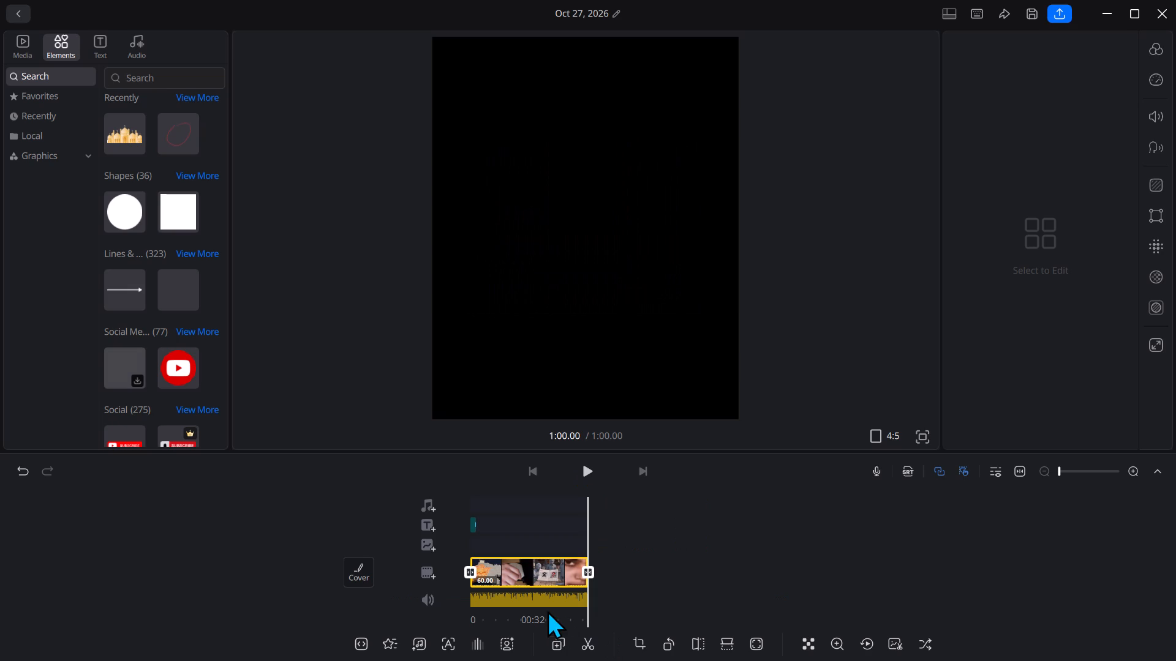
click(527, 575)
click(527, 574)
click(590, 642)
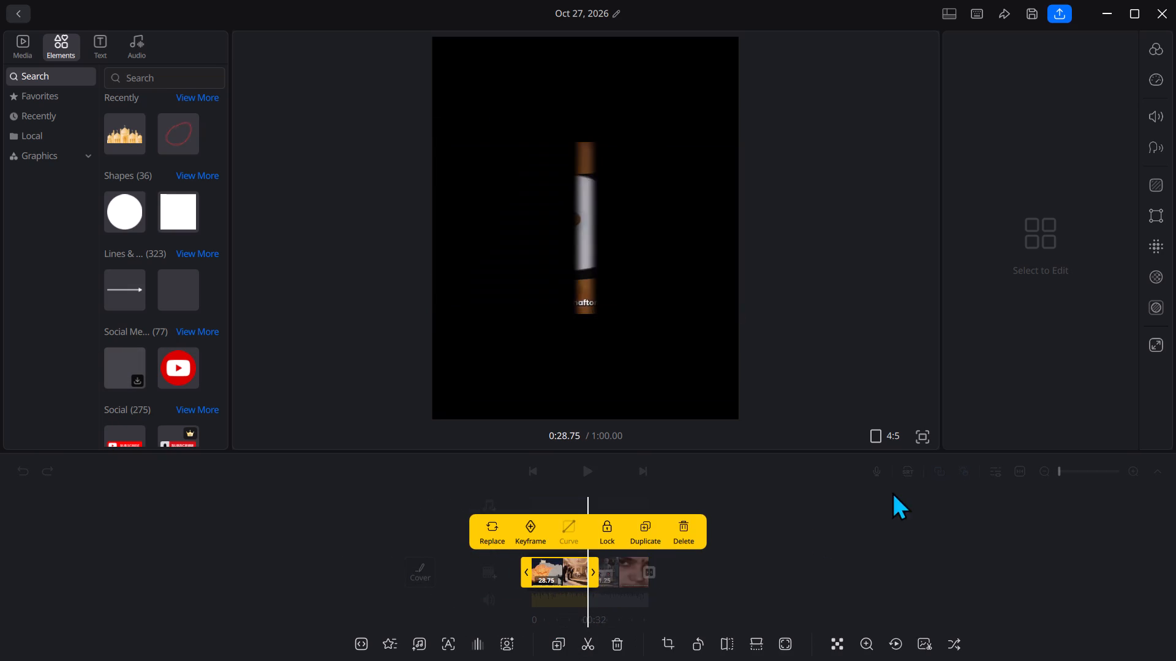
click(892, 491)
Apply the Shake 2 transition at the cut between the two halves of the clip.
click(586, 570)
click(470, 522)
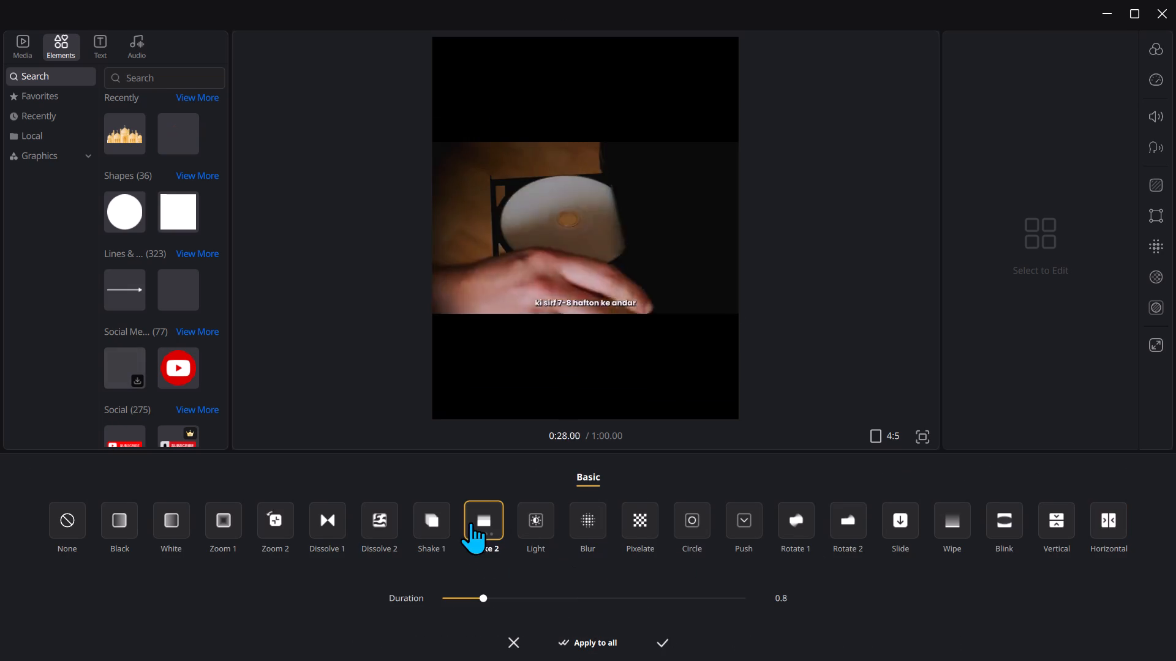
click(658, 637)
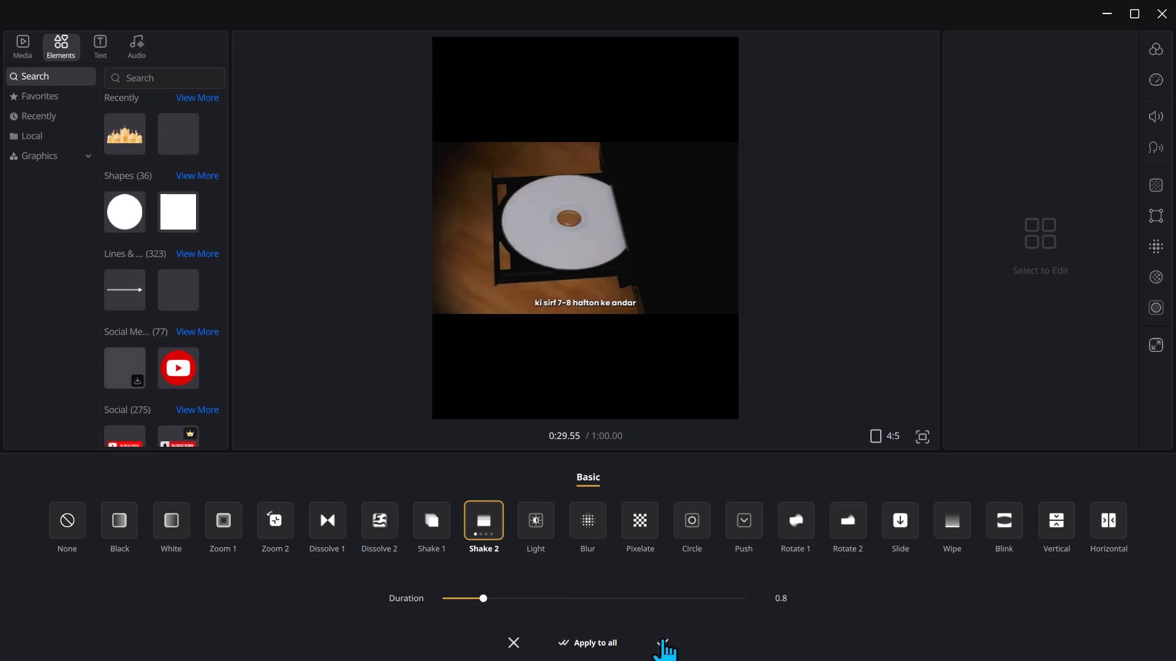
Accept the Shake 2 transition with a duration of 0.8 at the cut between the clip's two halves.
click(662, 638)
drag(742, 512, 902, 518)
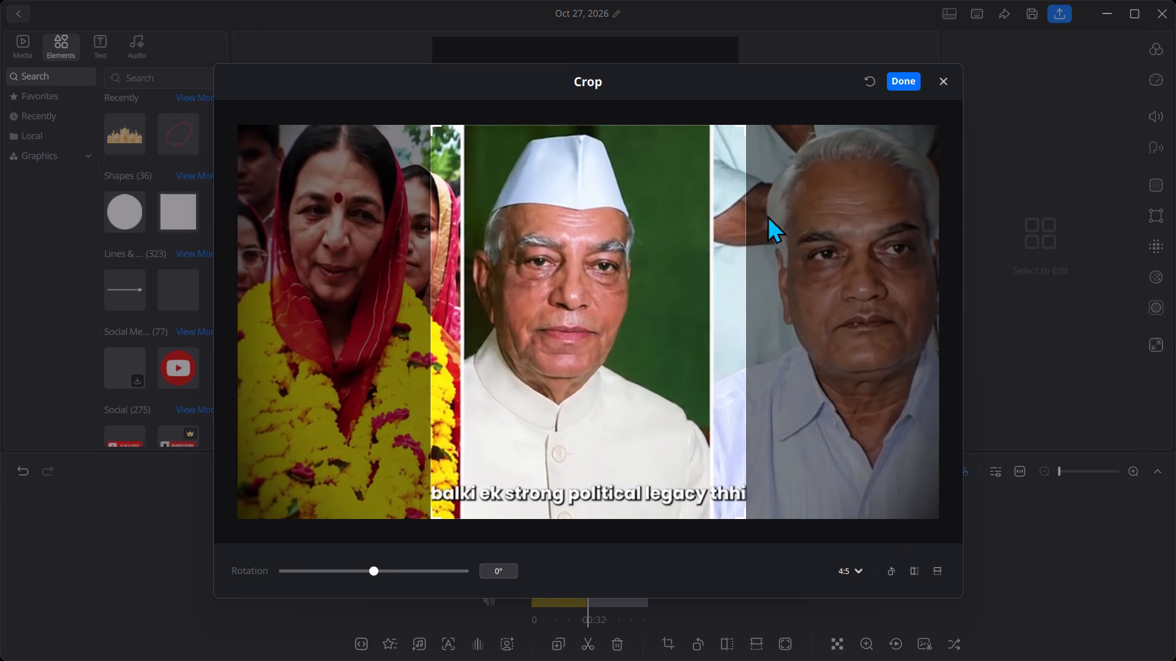
click(942, 77)
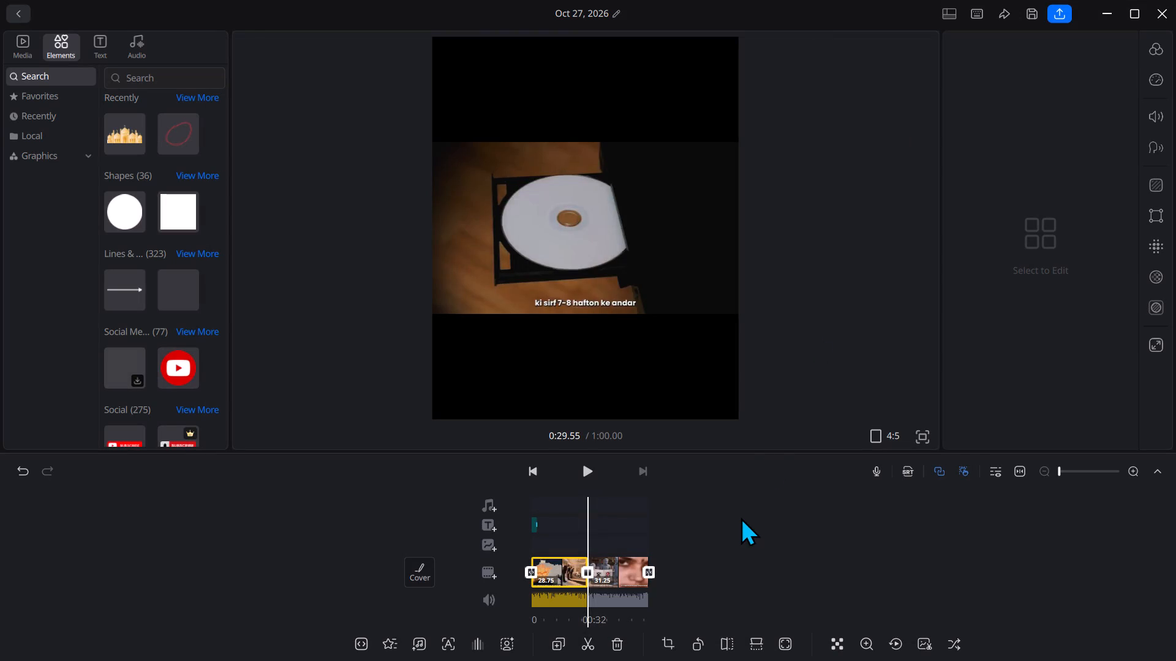
Play the edited video from the beginning to check it.
drag(629, 498, 732, 534)
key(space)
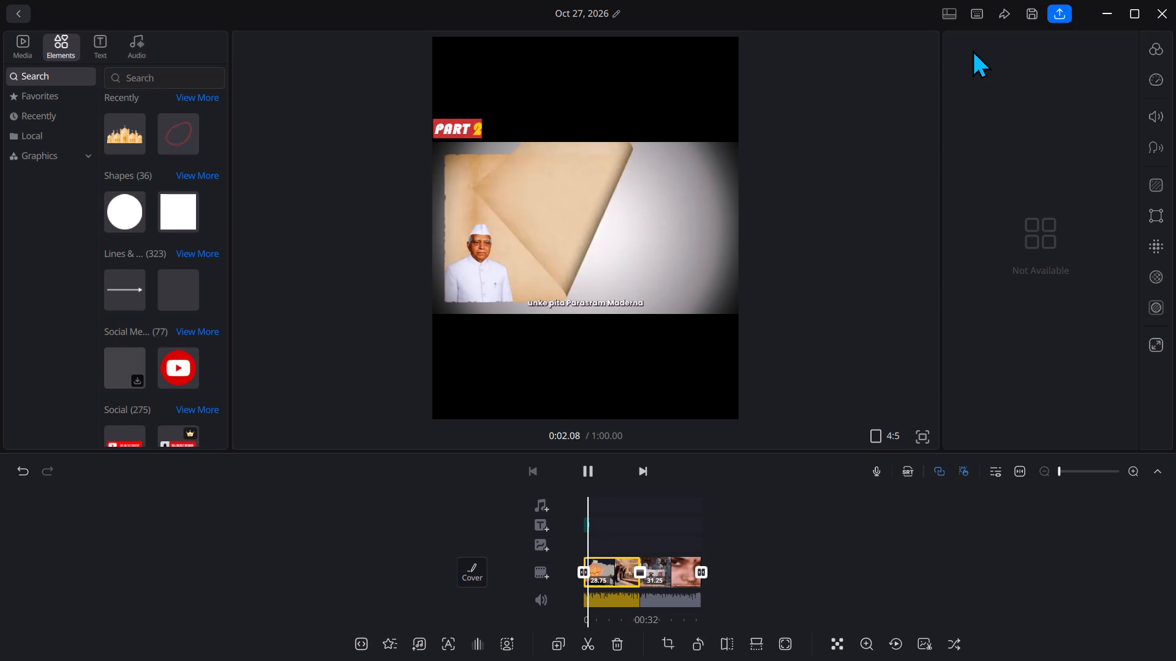
Export the one-minute video to the Downloads folder with automatic quality at 480p and 30 fps.
click(1061, 12)
click(824, 518)
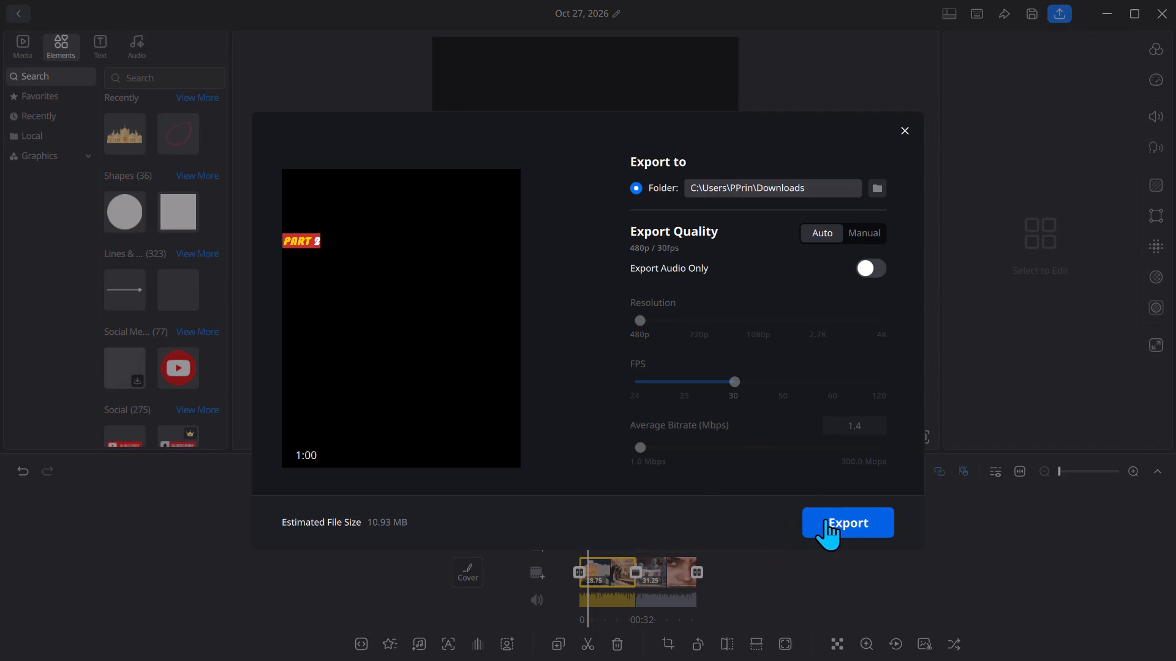
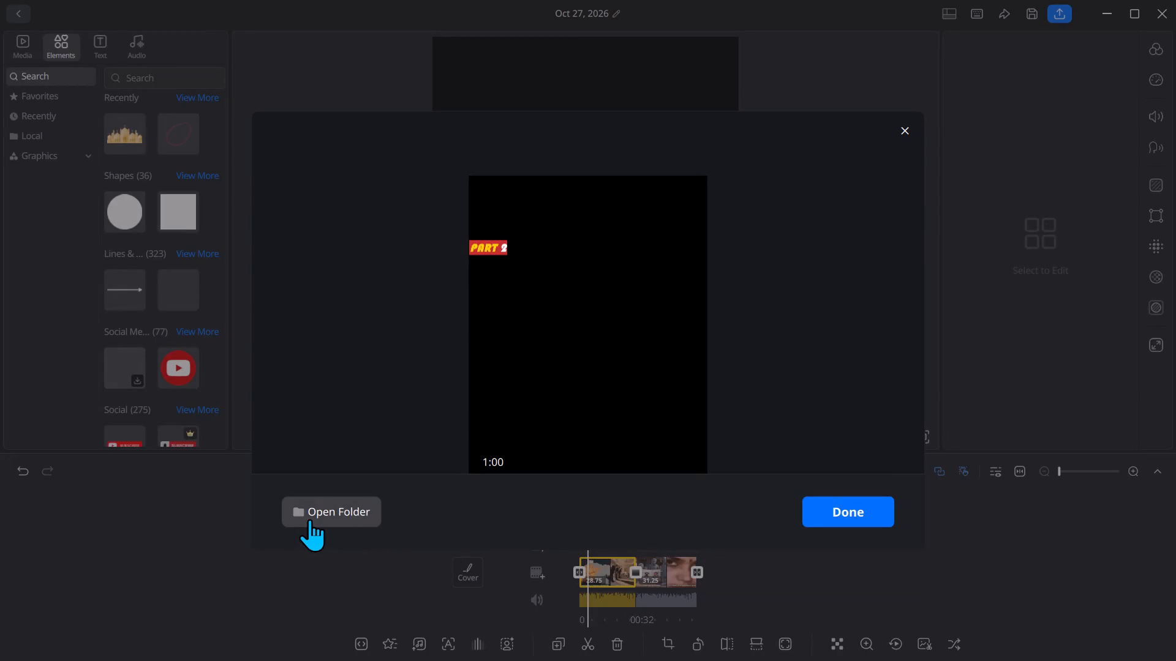
Open the export folder in File Explorer, rename the newest exported video as PART 2, and return to VN to finish the export.
click(309, 519)
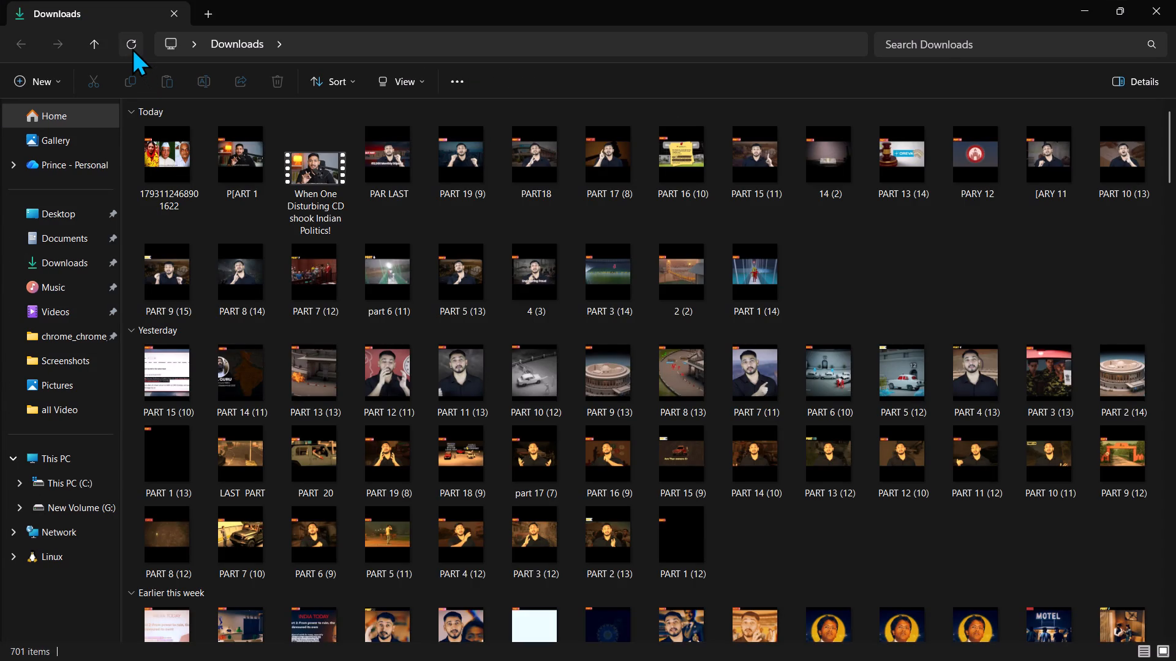
click(132, 48)
click(182, 148)
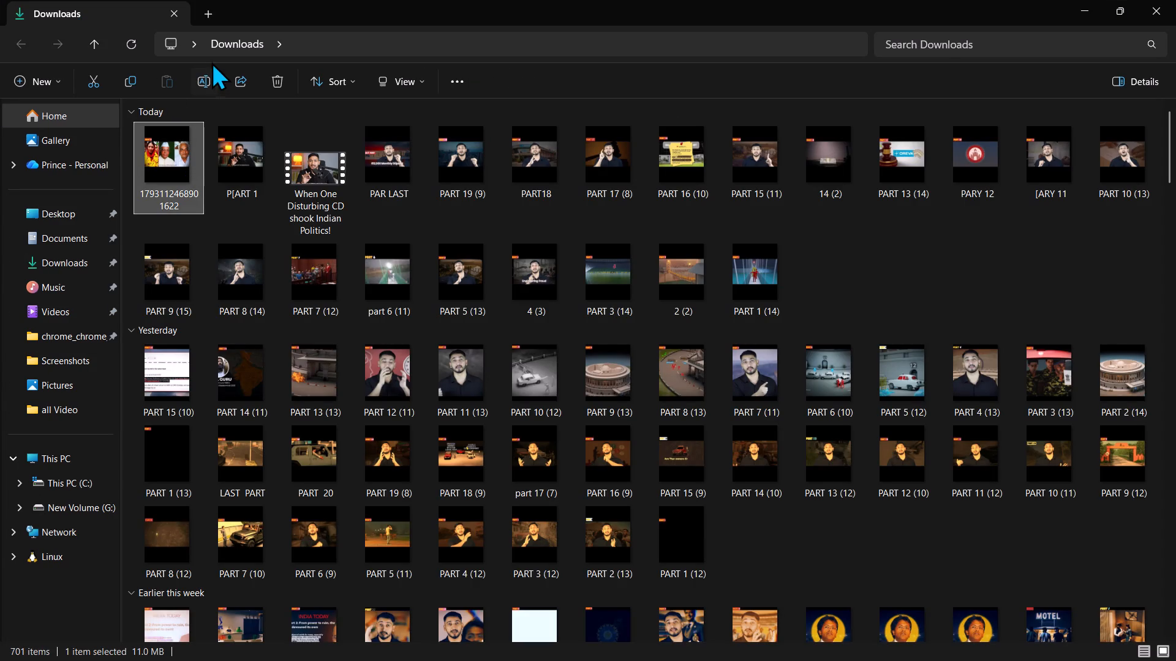
click(206, 77)
text(PART 2)
key(Return)
key(Return)
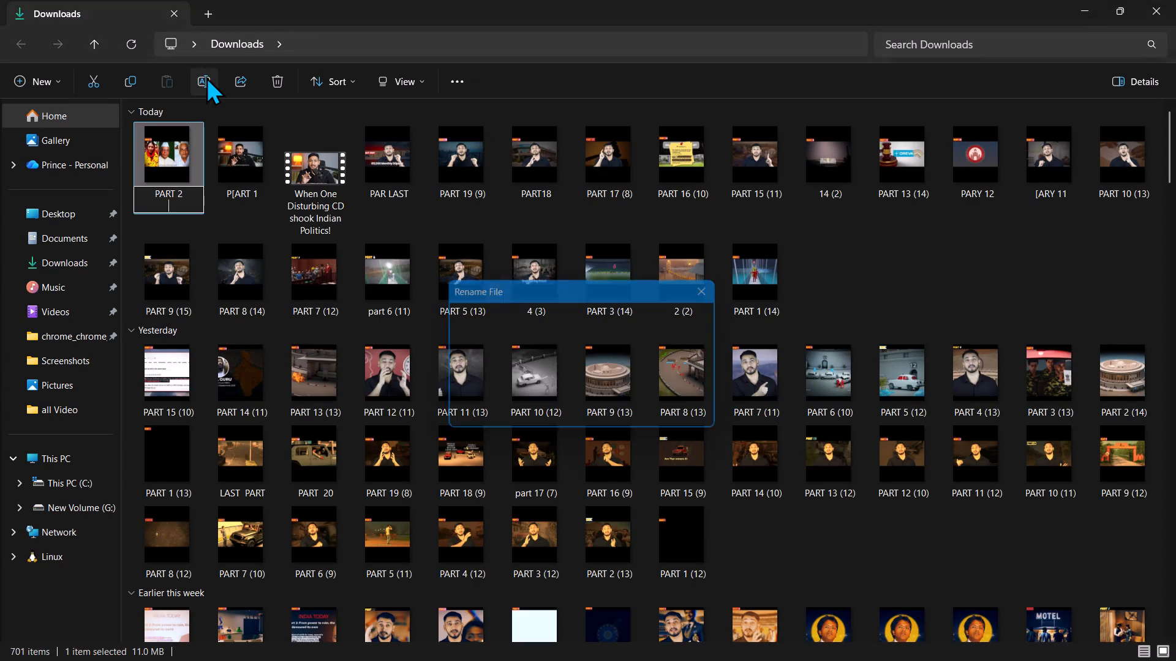
click(1175, 6)
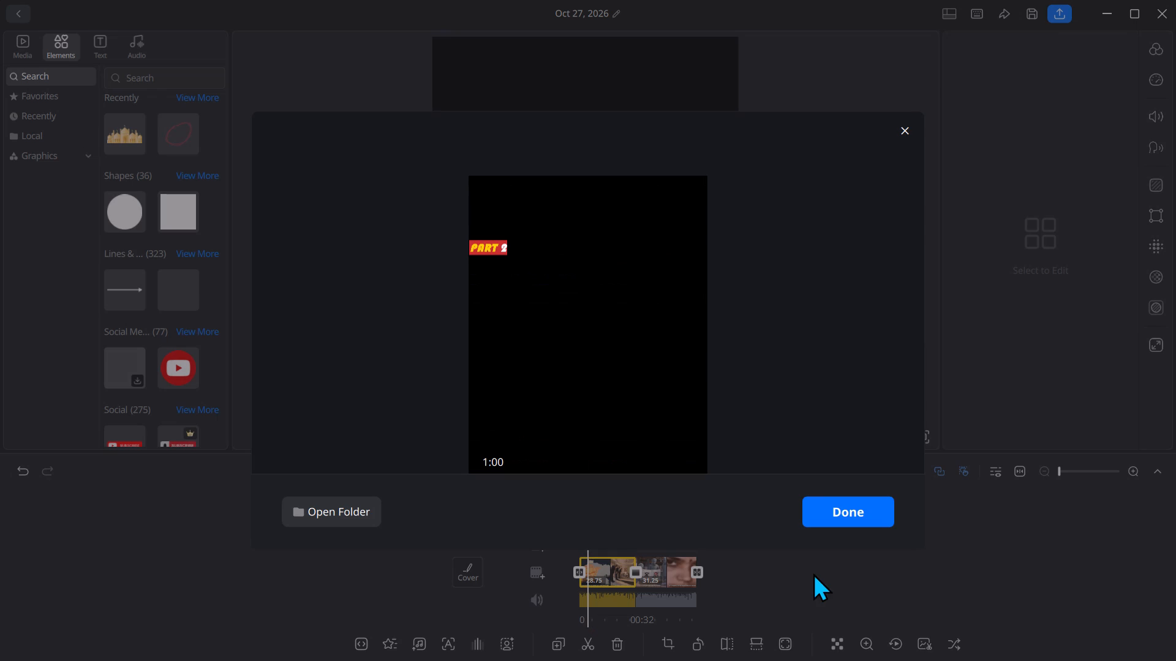
click(827, 519)
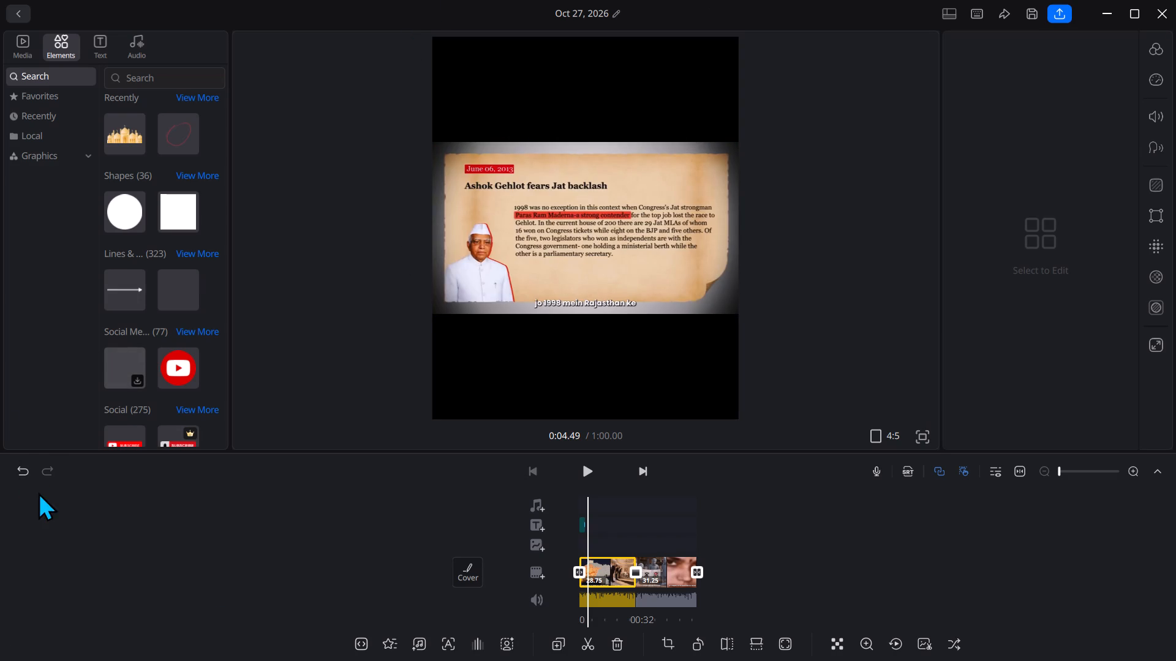
Undo the latest edits back to the point where the footage after the one-minute cut is on the timeline.
click(21, 467)
click(20, 466)
click(20, 466)
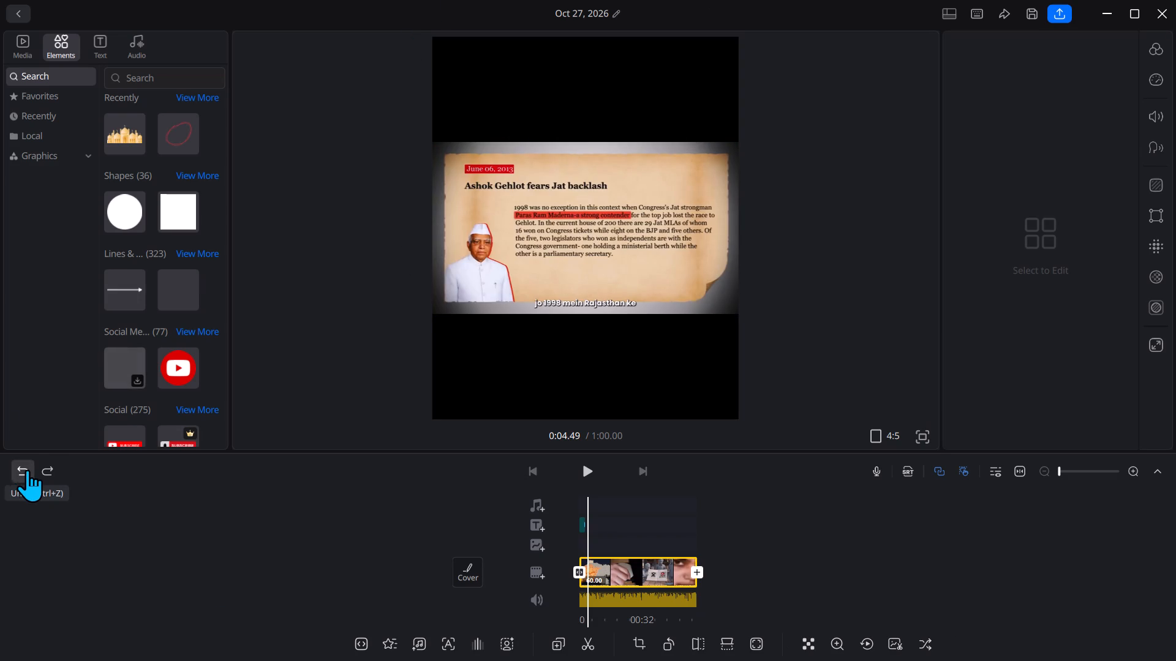
click(28, 469)
Delete the already exported first one-minute clip from the start of the timeline.
double_click(636, 567)
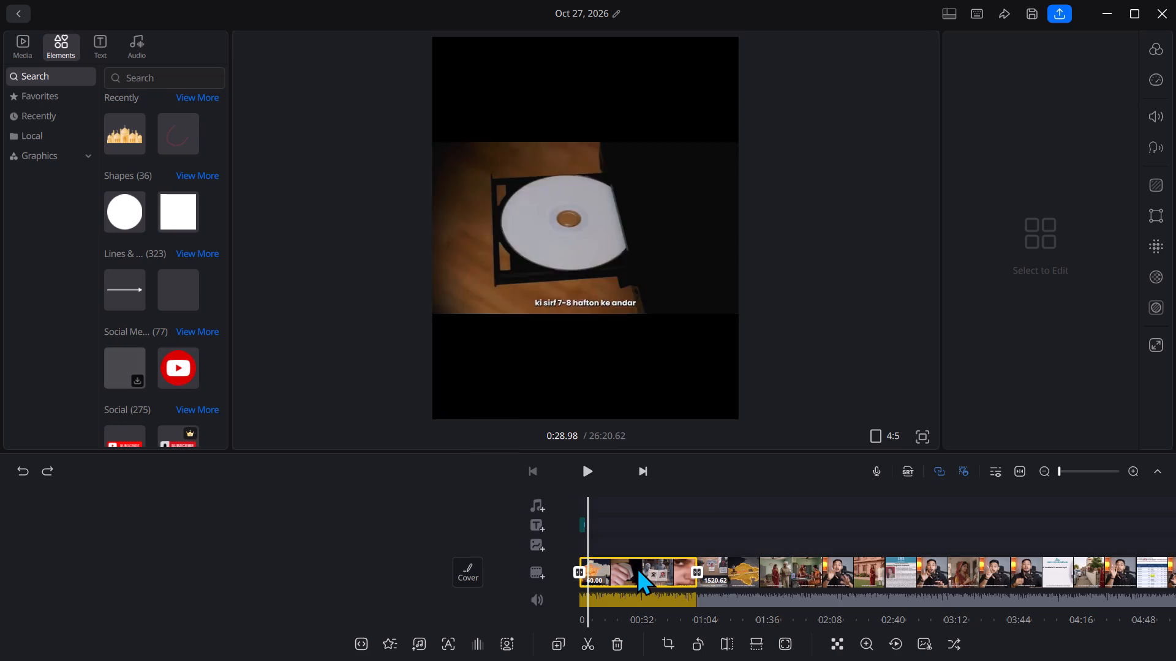
click(676, 525)
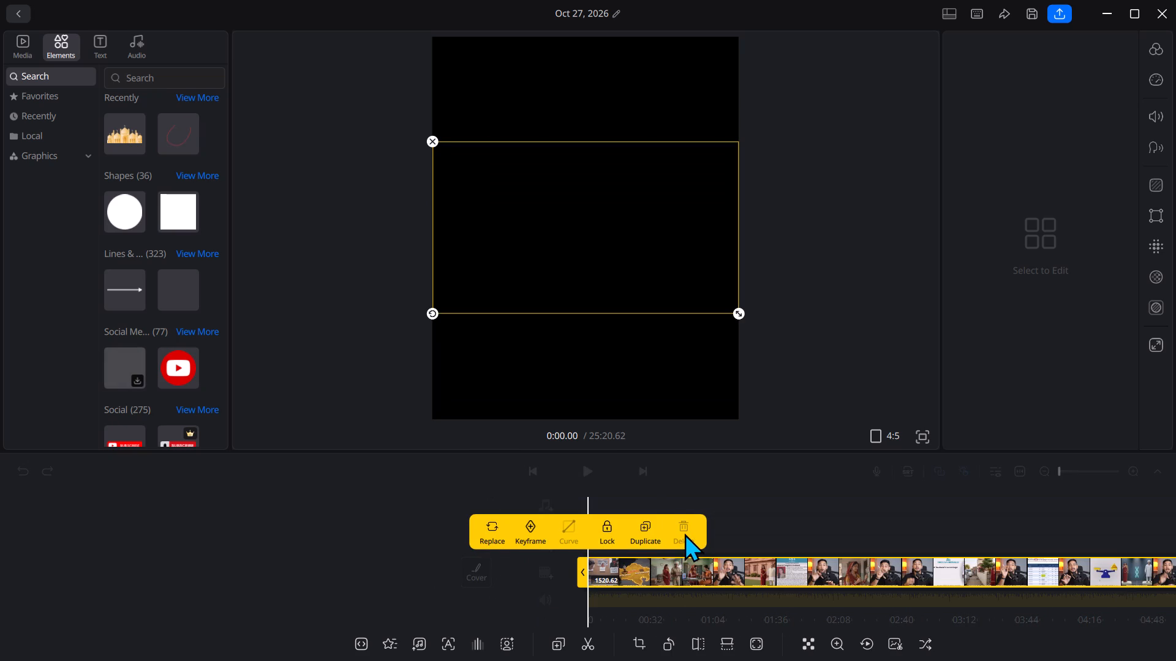
click(416, 526)
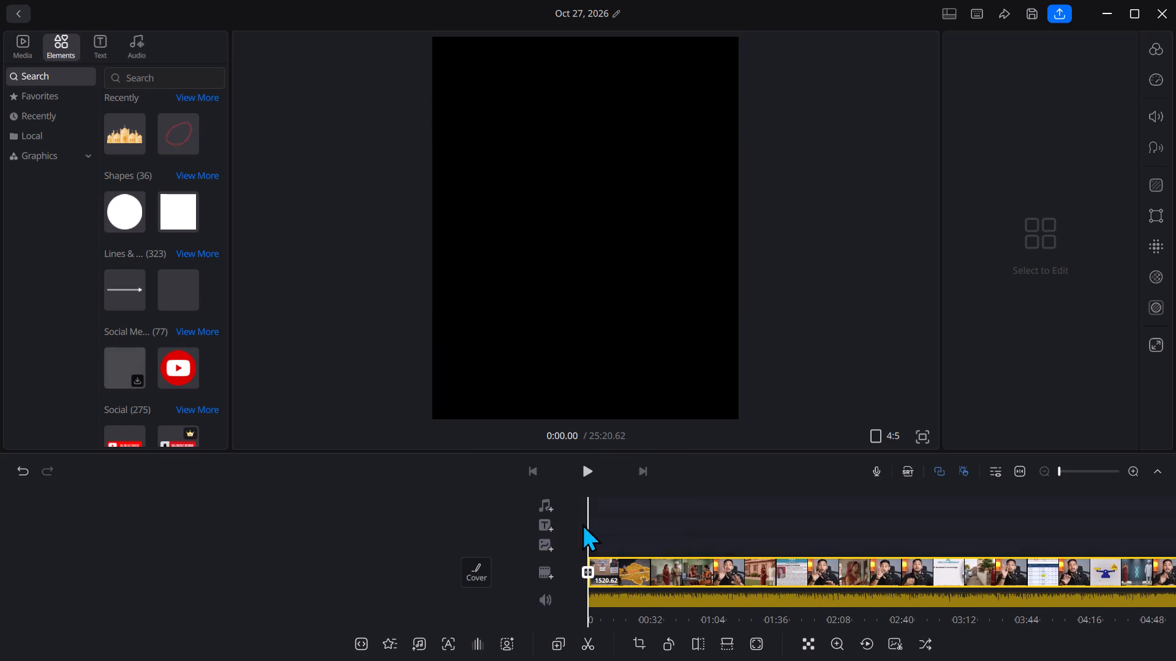
Add a text title reading PART 3 at the start of the timeline.
click(540, 531)
click(508, 491)
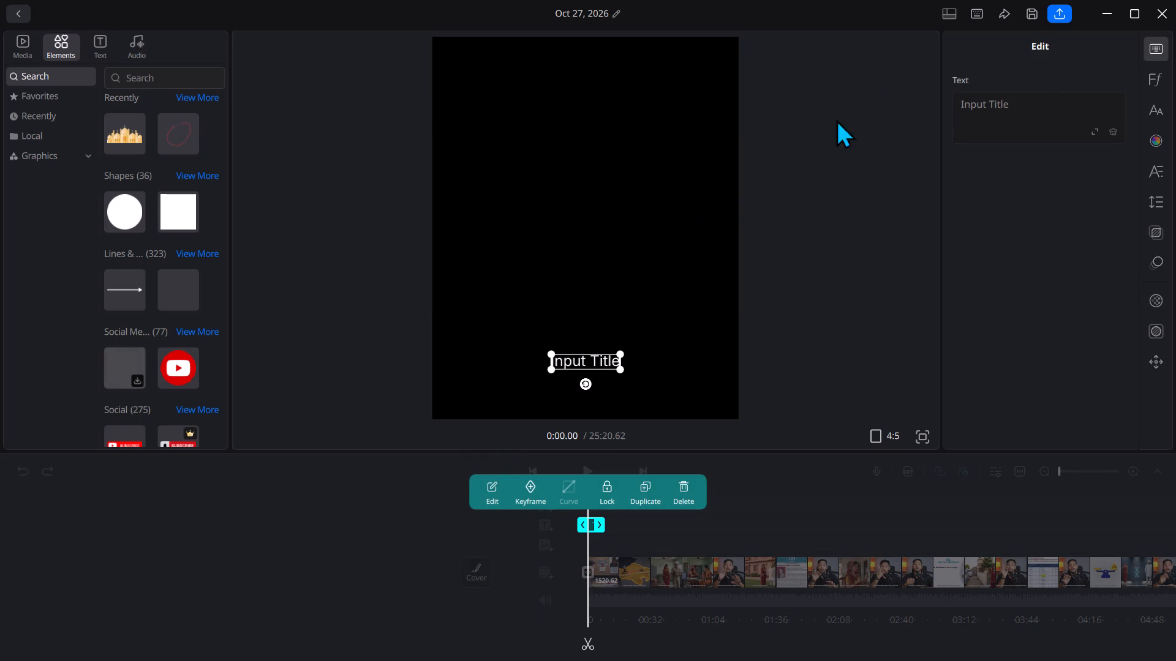
click(1041, 103)
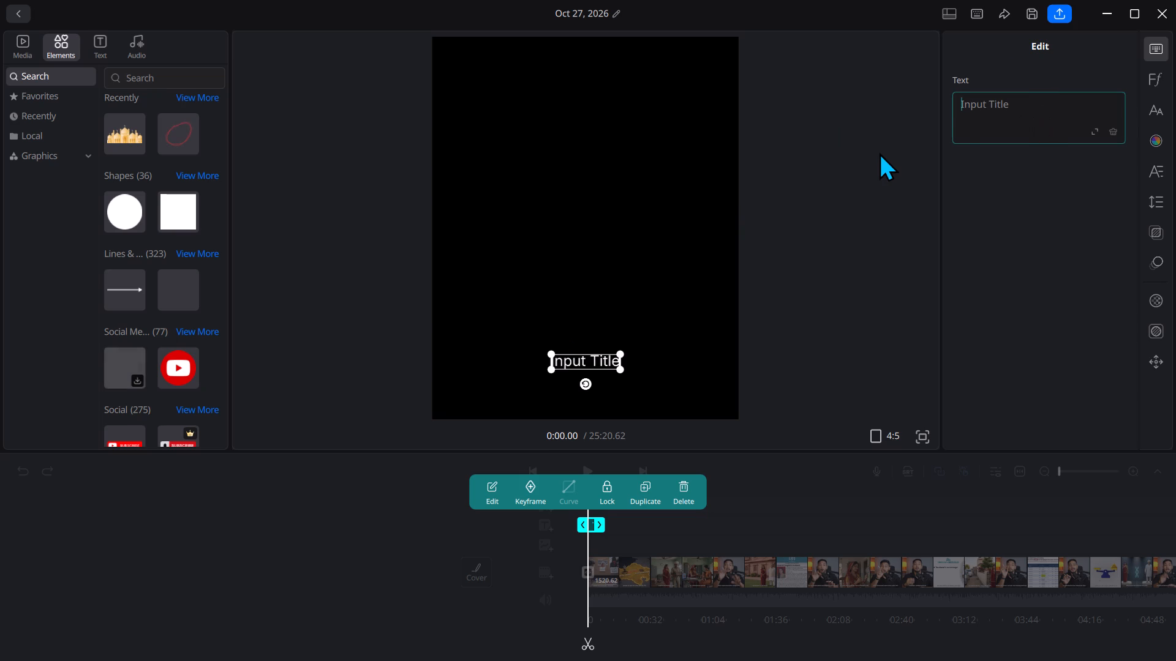
key(p)
text(ART)
key(space)
key(3)
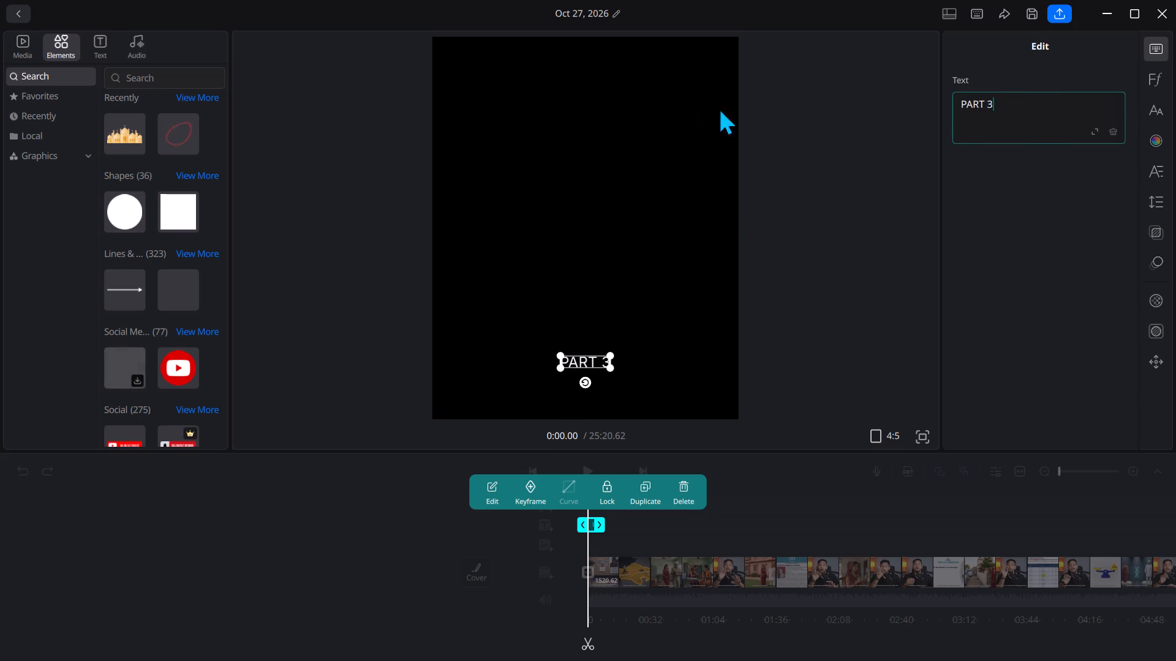
Style the PART 3 title with the Bauhaus 93 font and the white-on-red colour style.
click(1166, 88)
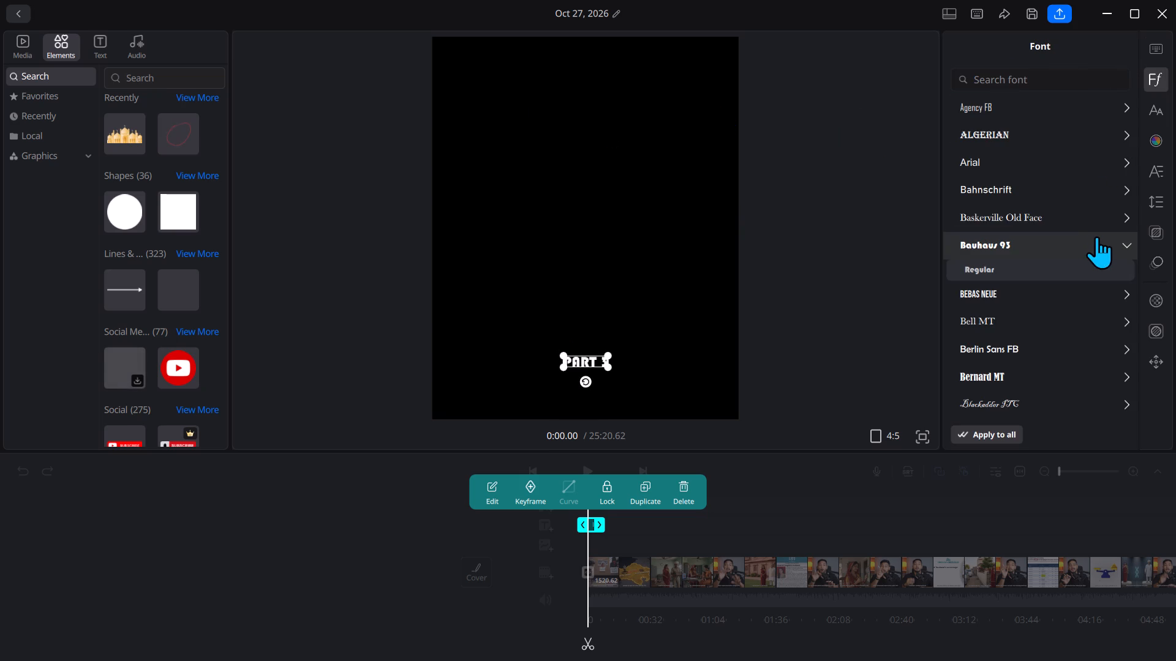
click(1089, 238)
click(1147, 144)
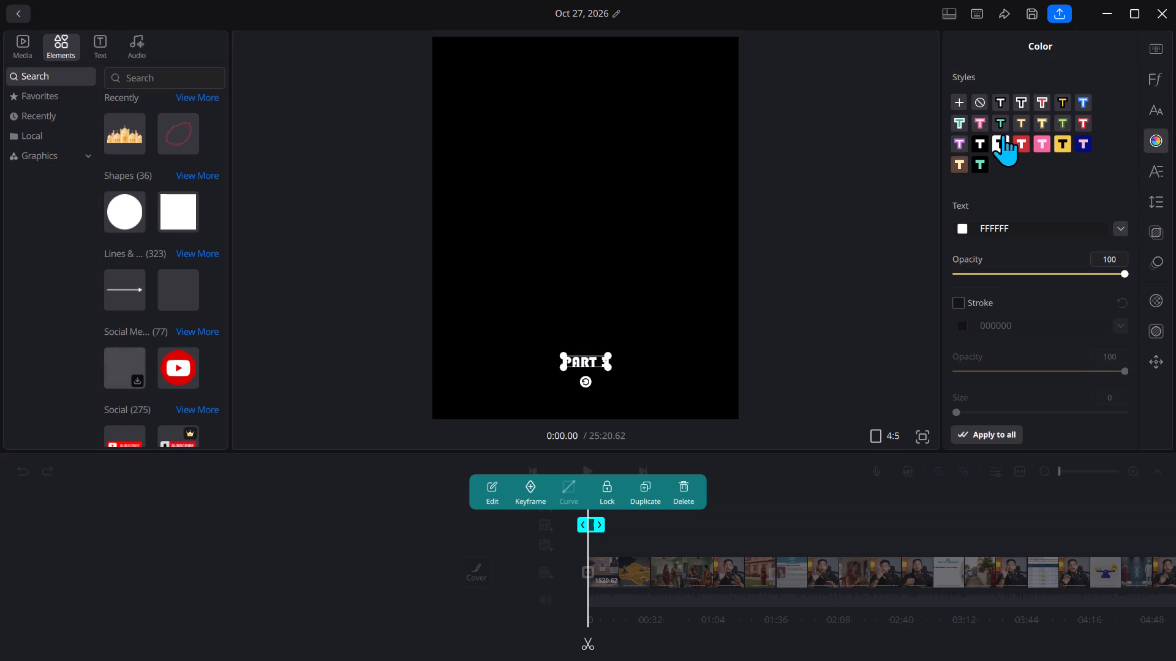
click(1028, 134)
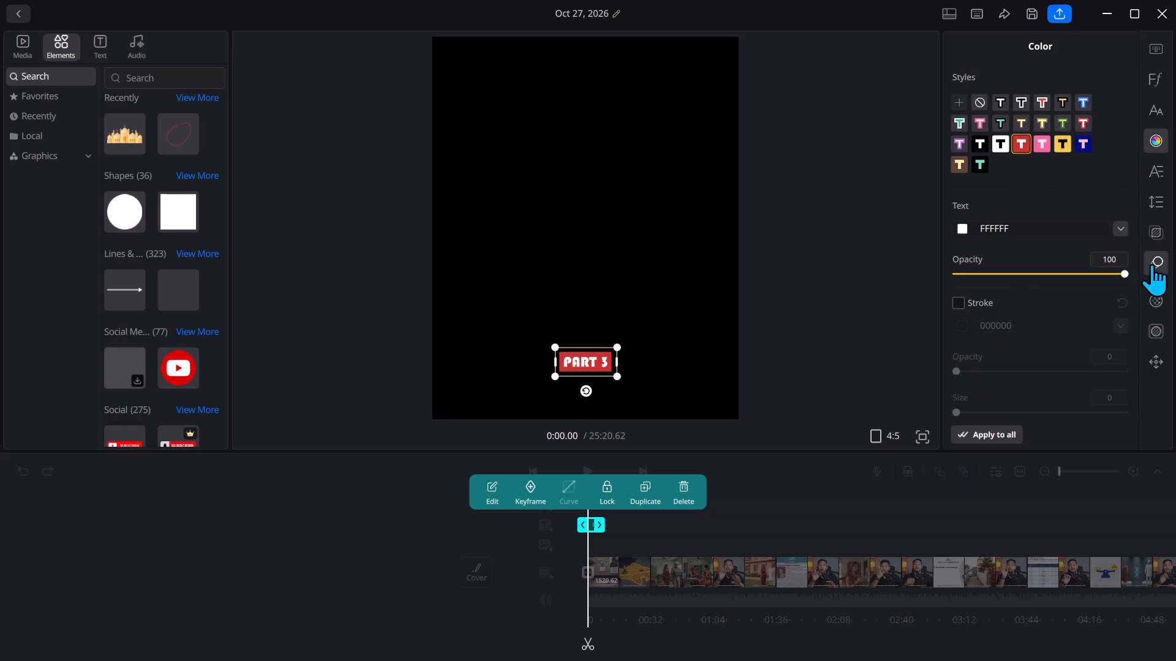
Apply the second Active caption animation to the PART 3 title.
click(1157, 261)
click(1035, 214)
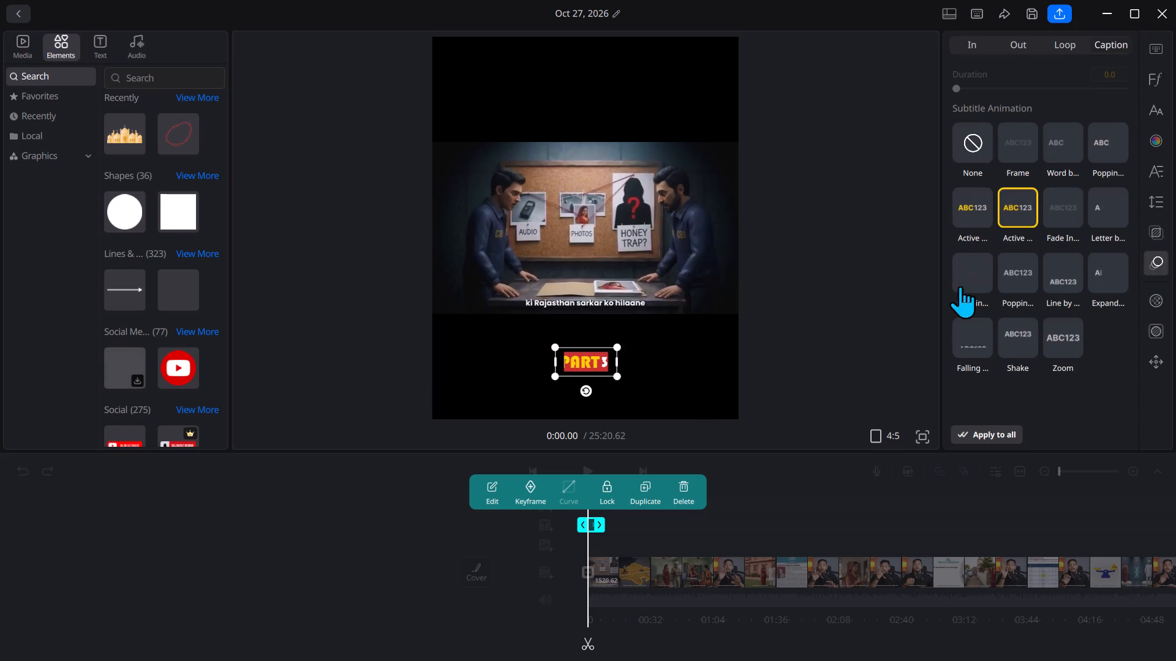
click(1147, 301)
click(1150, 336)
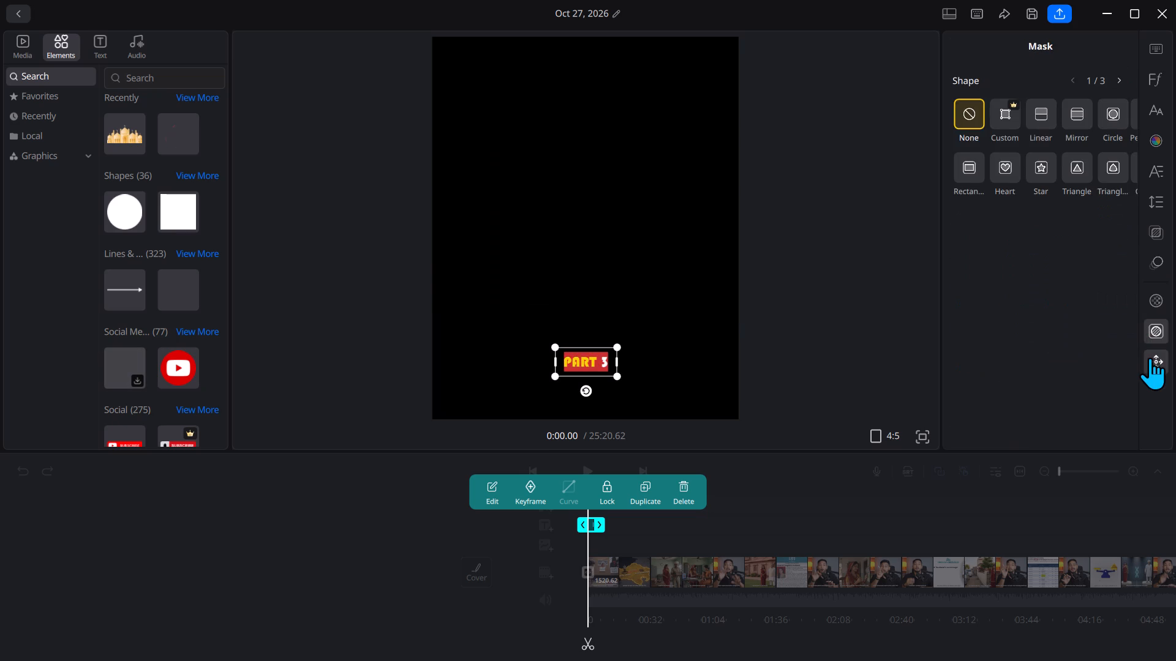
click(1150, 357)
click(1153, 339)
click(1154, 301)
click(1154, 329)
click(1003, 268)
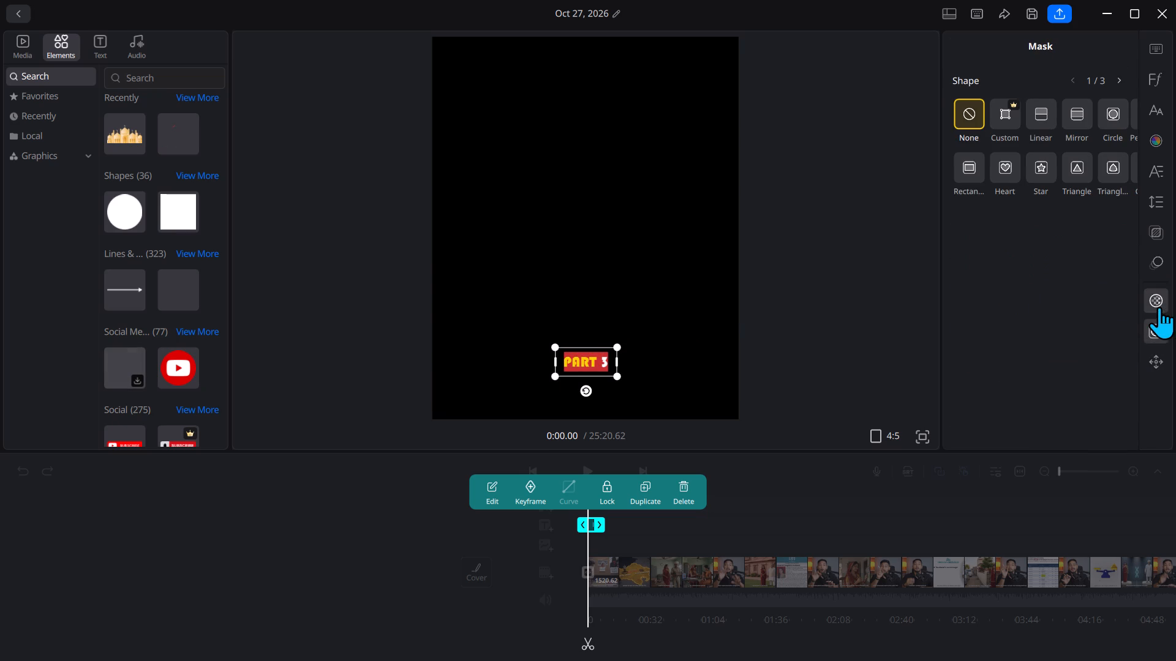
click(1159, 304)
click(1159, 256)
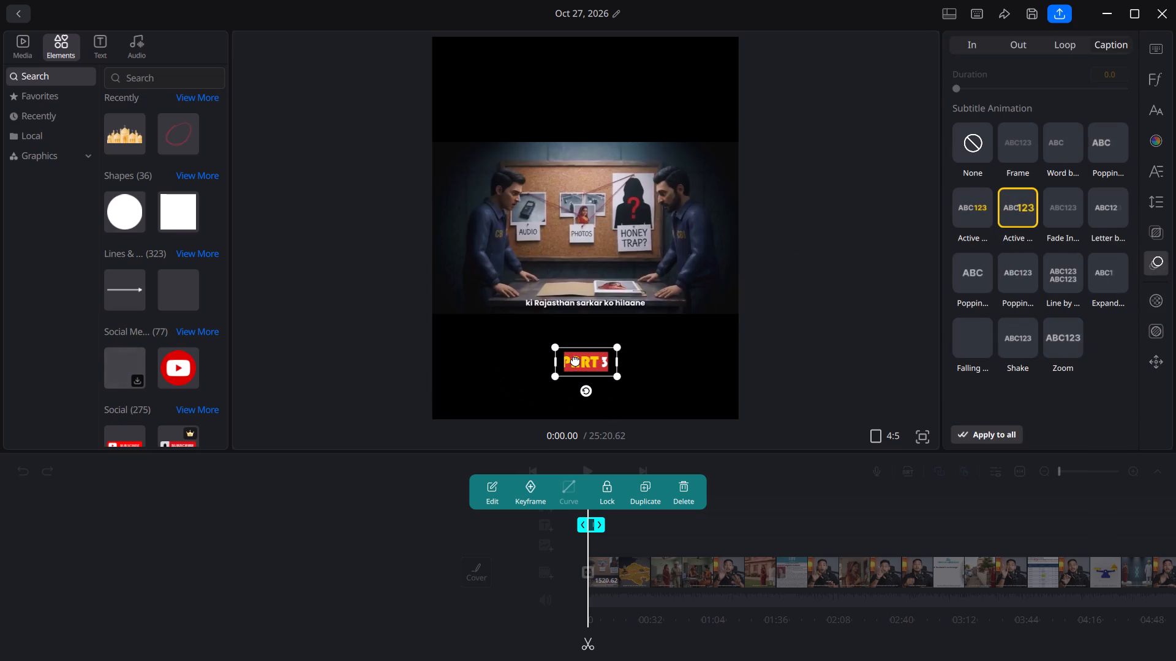
Move the PART 3 title to the frame's left edge just above the picture and play back the opening.
drag(575, 360, 442, 128)
click(312, 292)
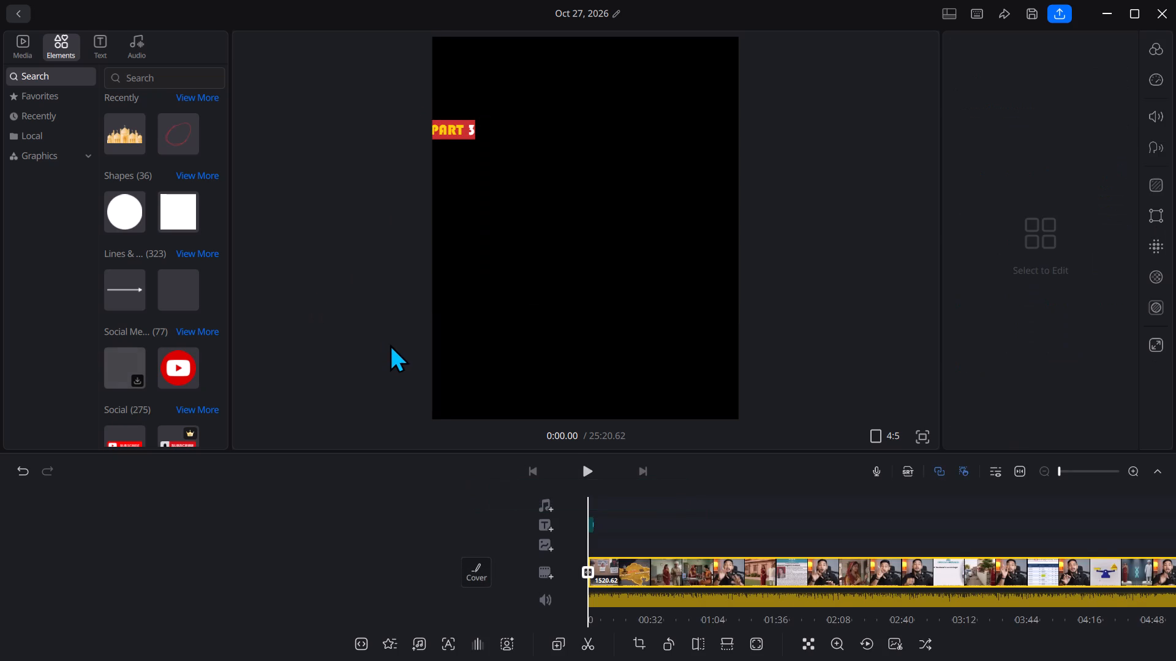
key(space)
key(space)
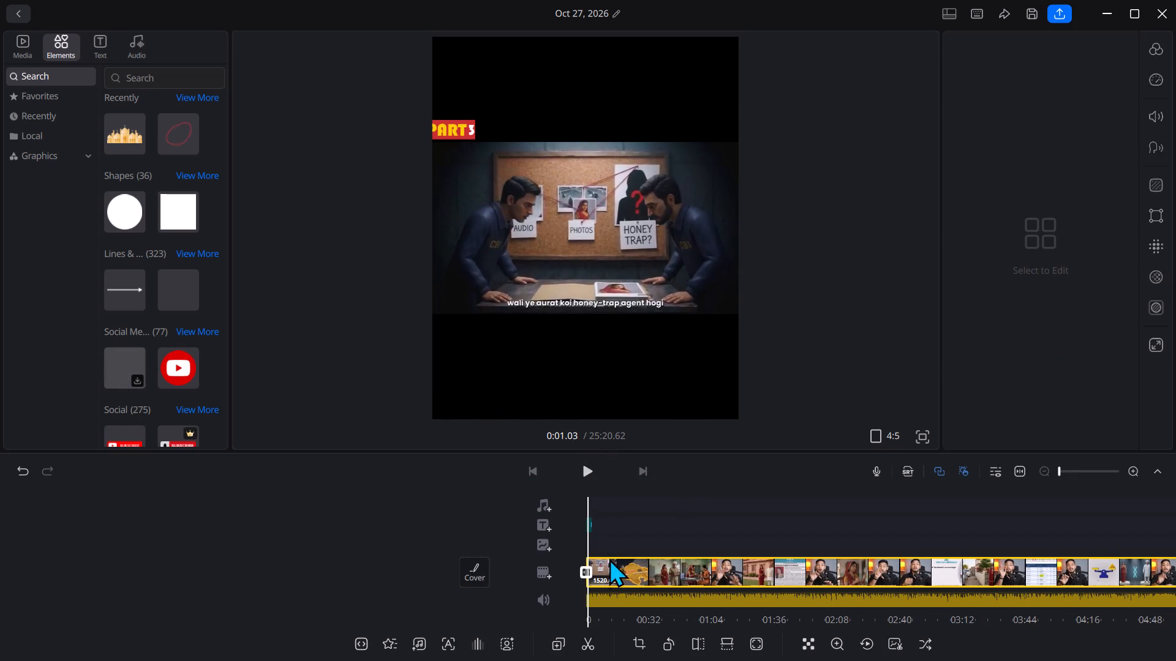
key(space)
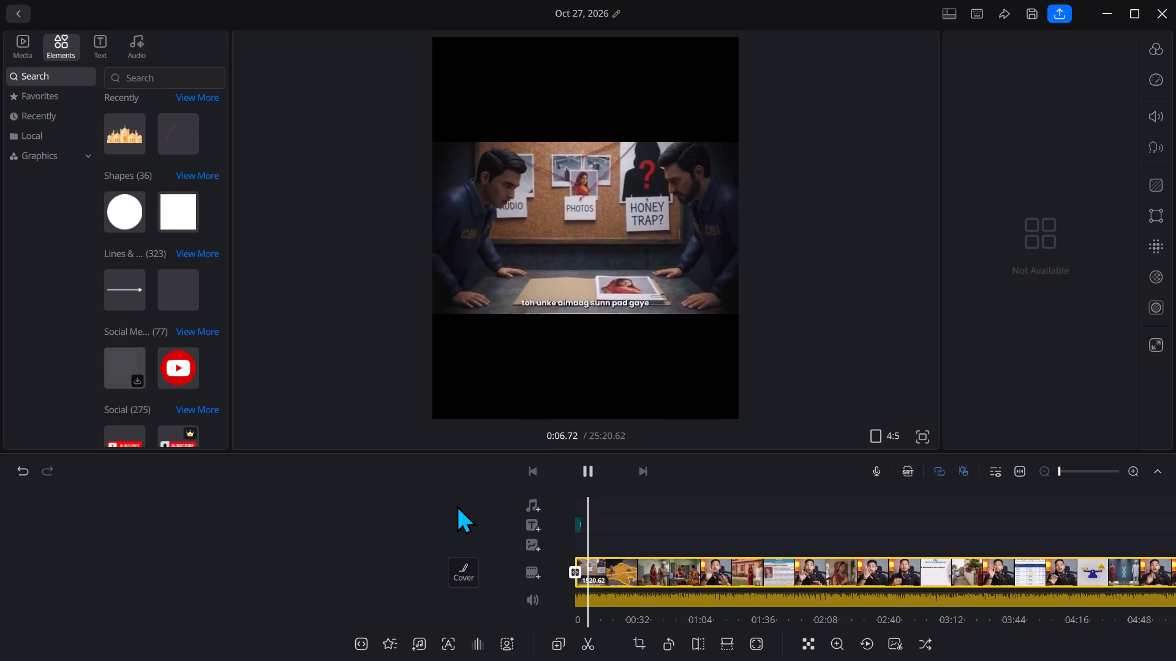
key(space)
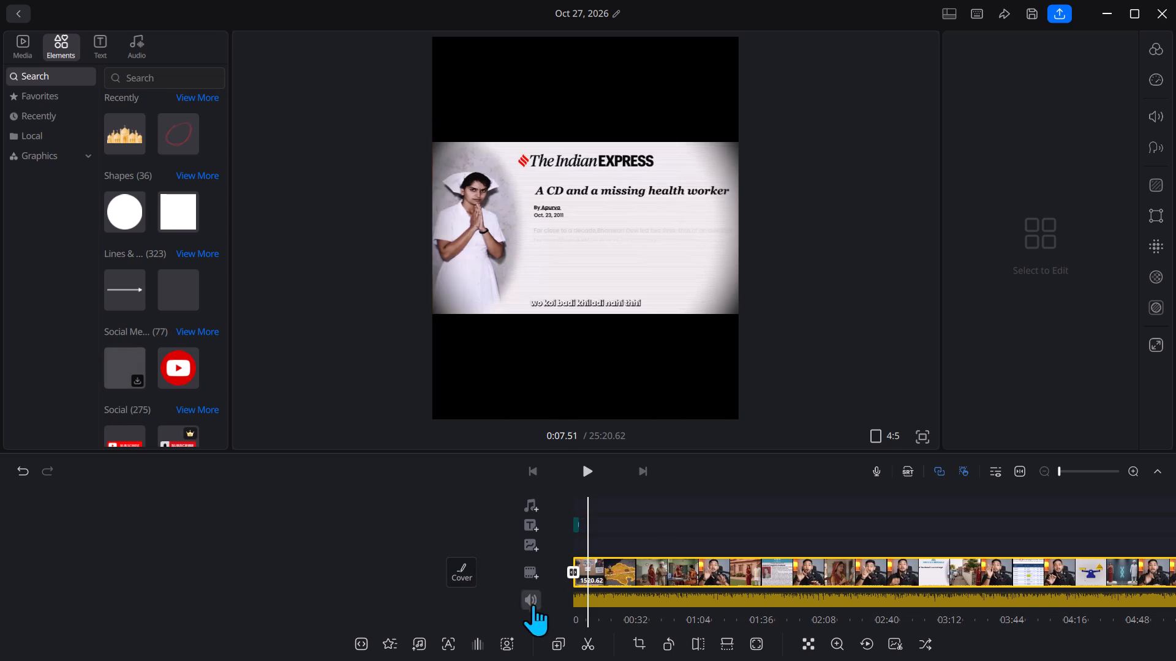
Split the main video clip at exactly 1:00.00.
triple_click(604, 570)
click(606, 570)
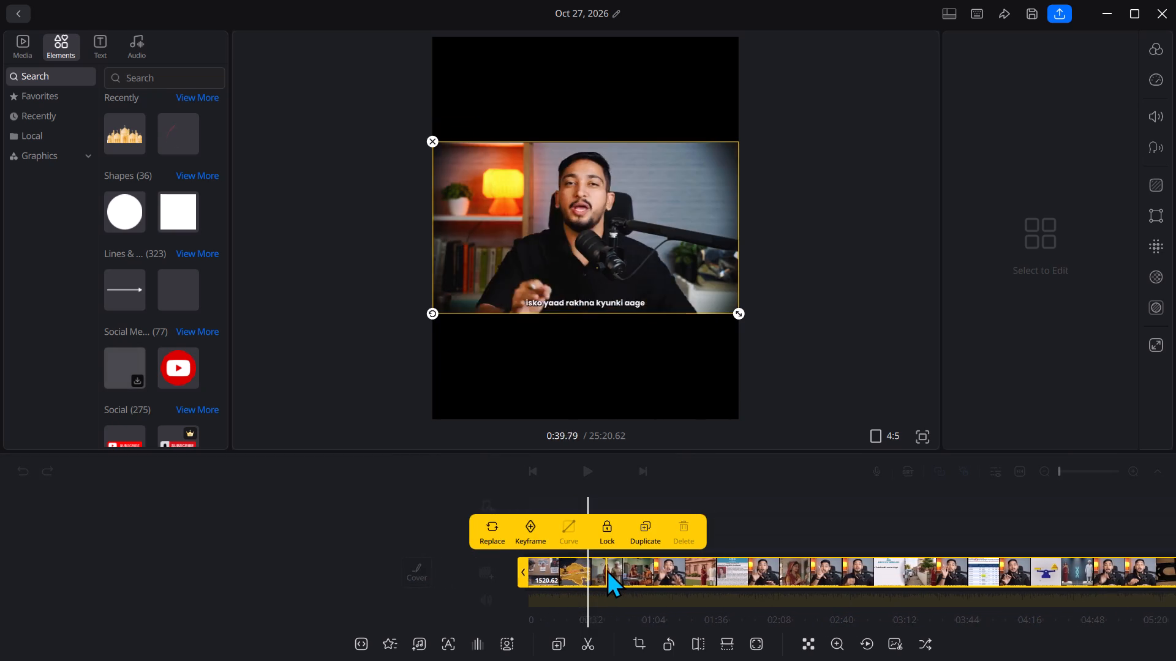
click(606, 569)
click(606, 569)
click(606, 569)
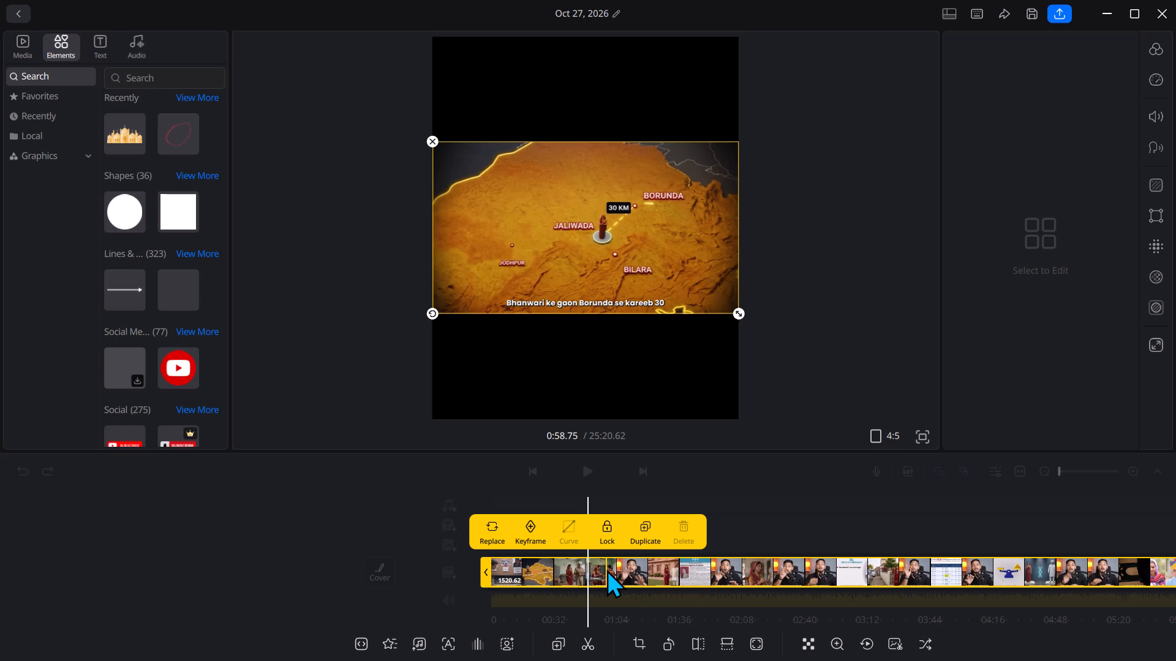
click(738, 482)
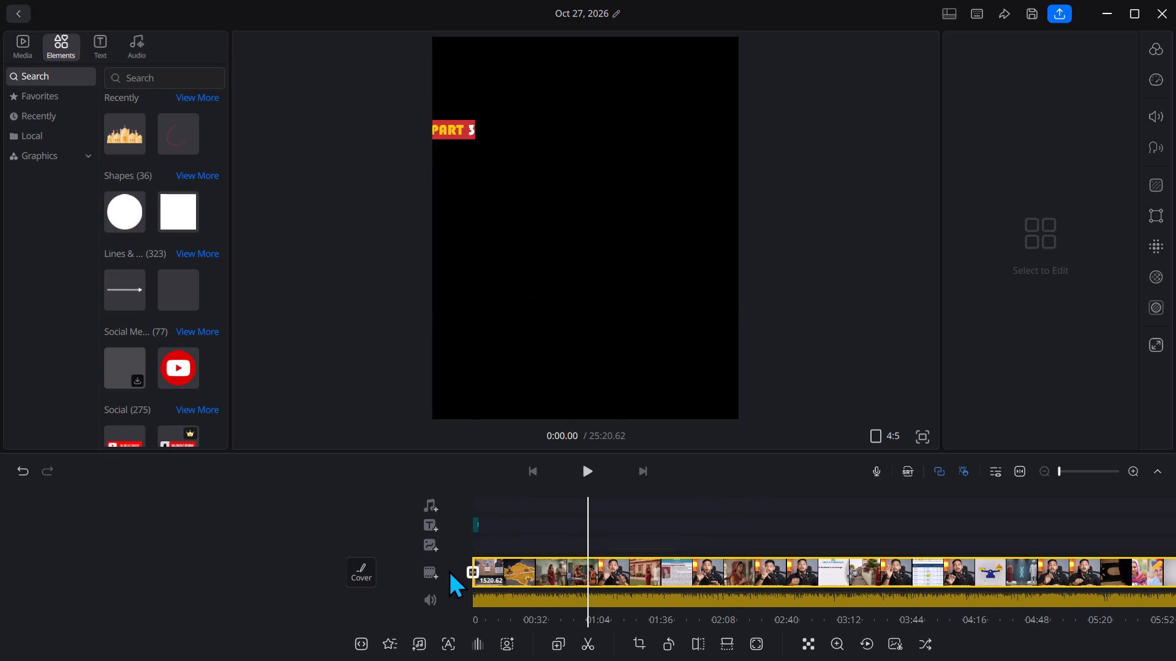
click(578, 565)
click(578, 565)
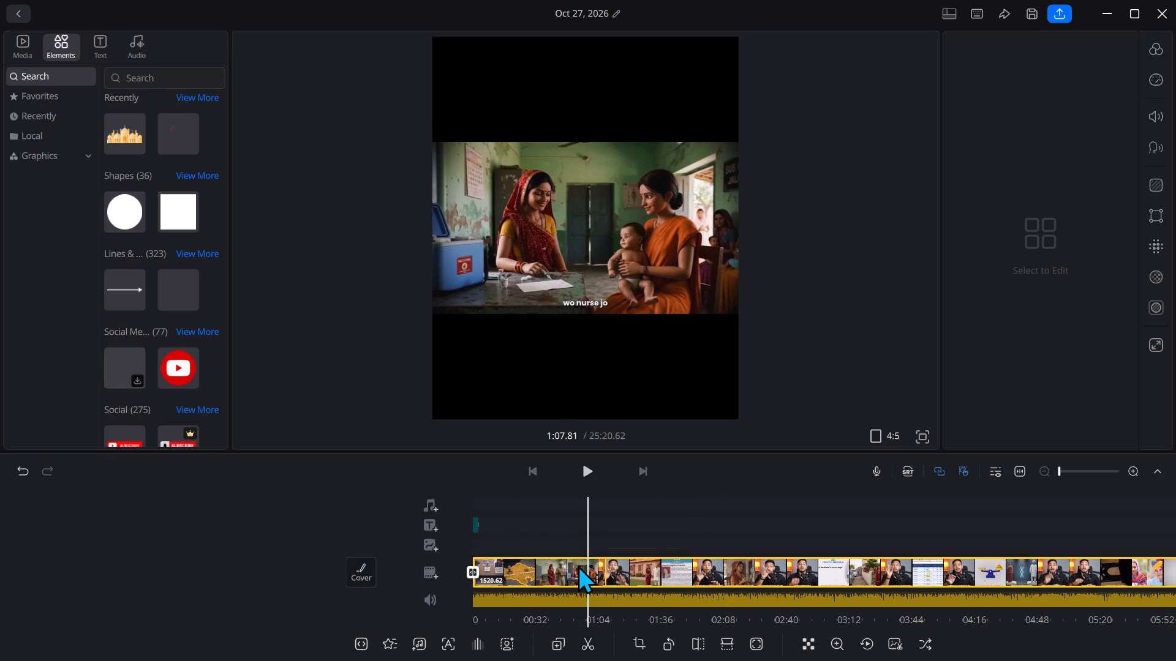
click(685, 476)
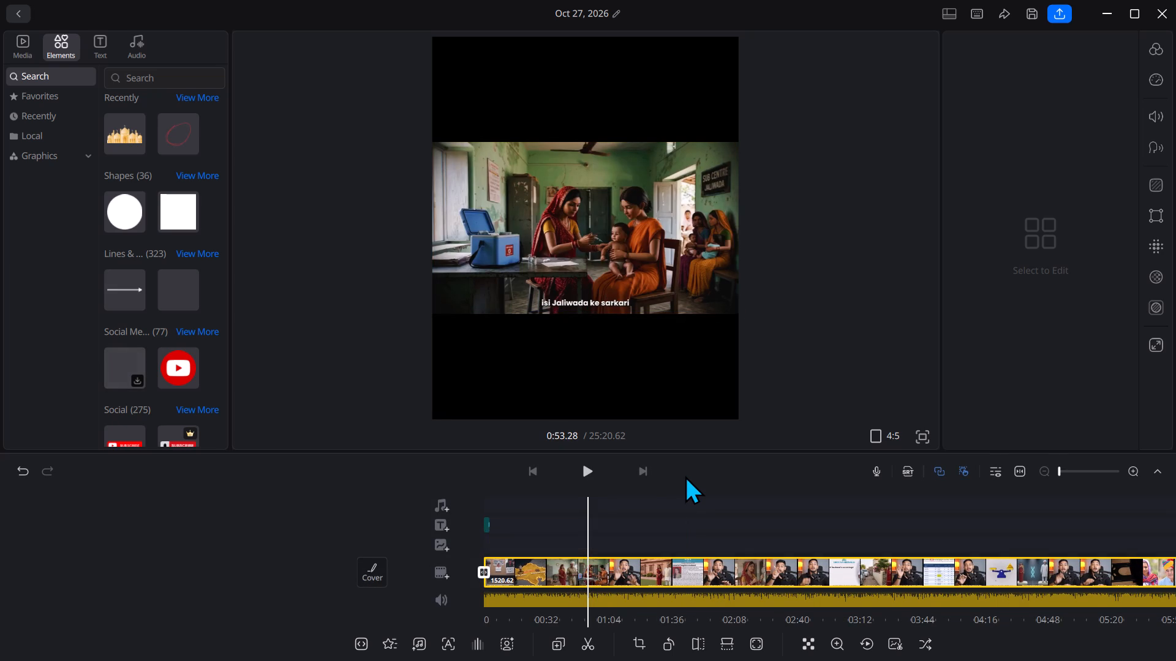
key(Right)
key(Right)
key(Right)
key(Right)
key(Right)
key(Right)
key(Right)
key(Right)
key(Right)
key(Right)
key(Right)
key(Right)
key(Right)
key(Right)
key(Right)
key(Right)
key(Right)
key(Right)
key(Right)
key(Right)
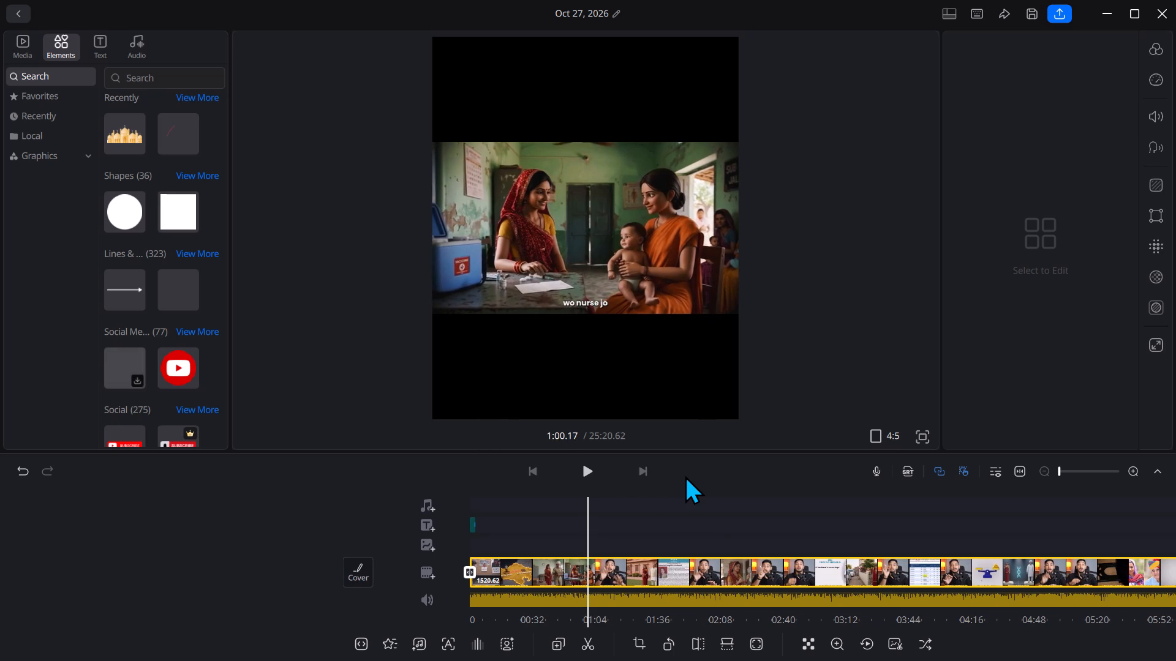
key(Left)
key(Left)
key(Left)
key(Left)
key(Left)
key(Left)
key(Left)
key(Left)
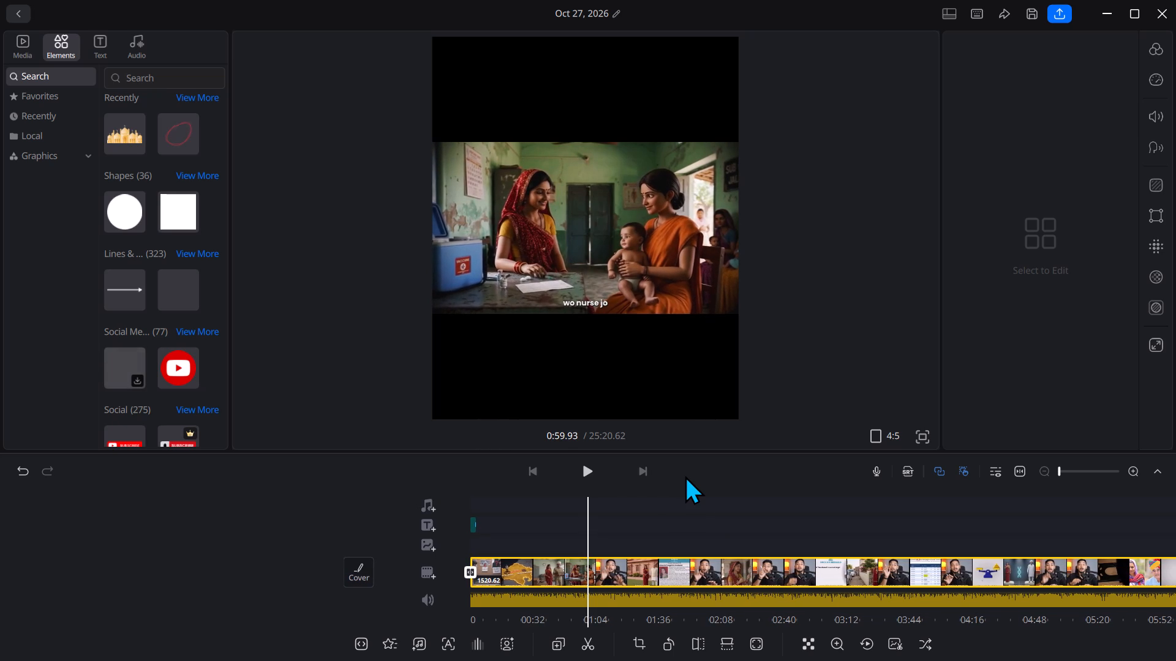
key(Right)
key(Right)
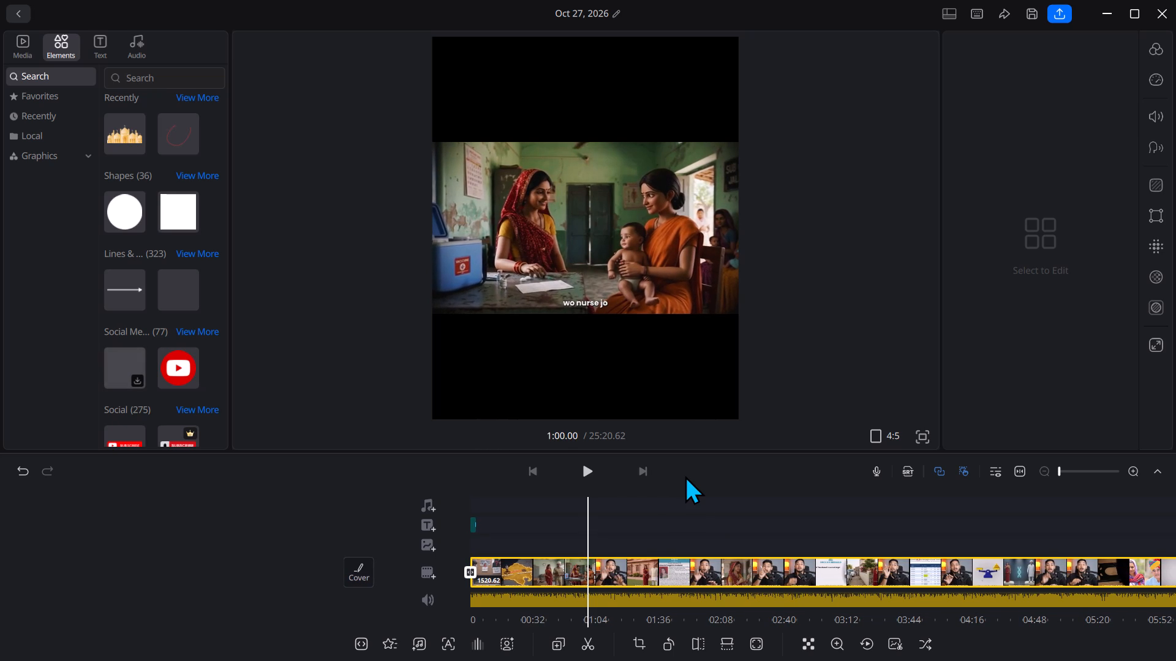
key(ctrl+b)
Delete the remainder of the video after the 1:00.00 cut.
double_click(658, 570)
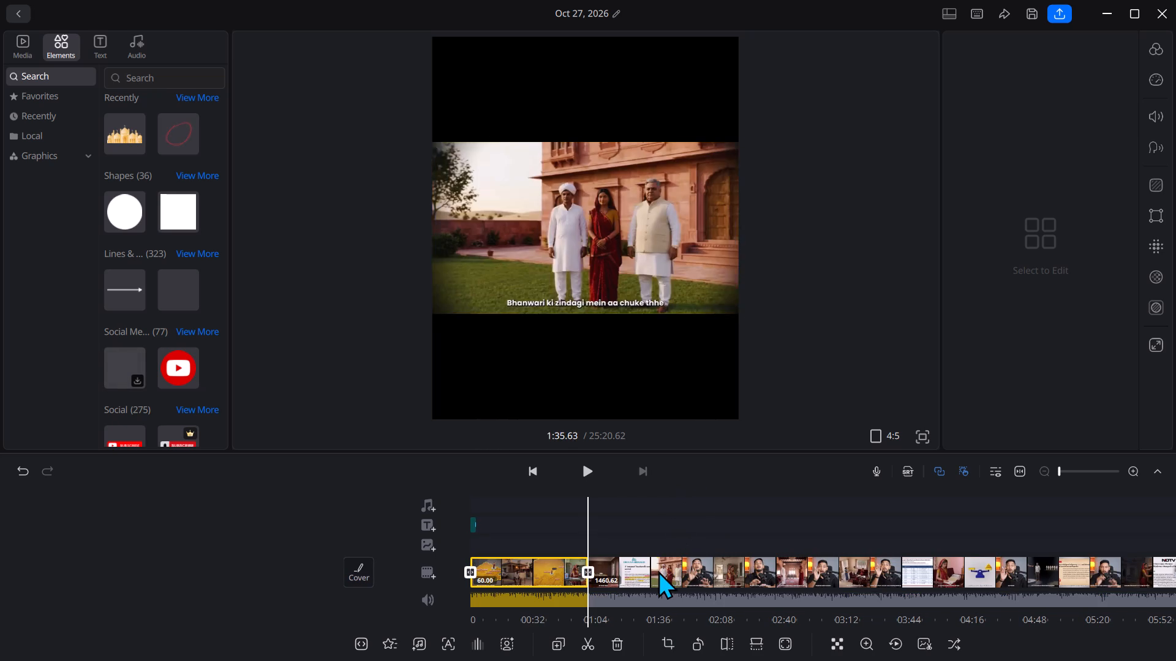
click(673, 536)
click(685, 447)
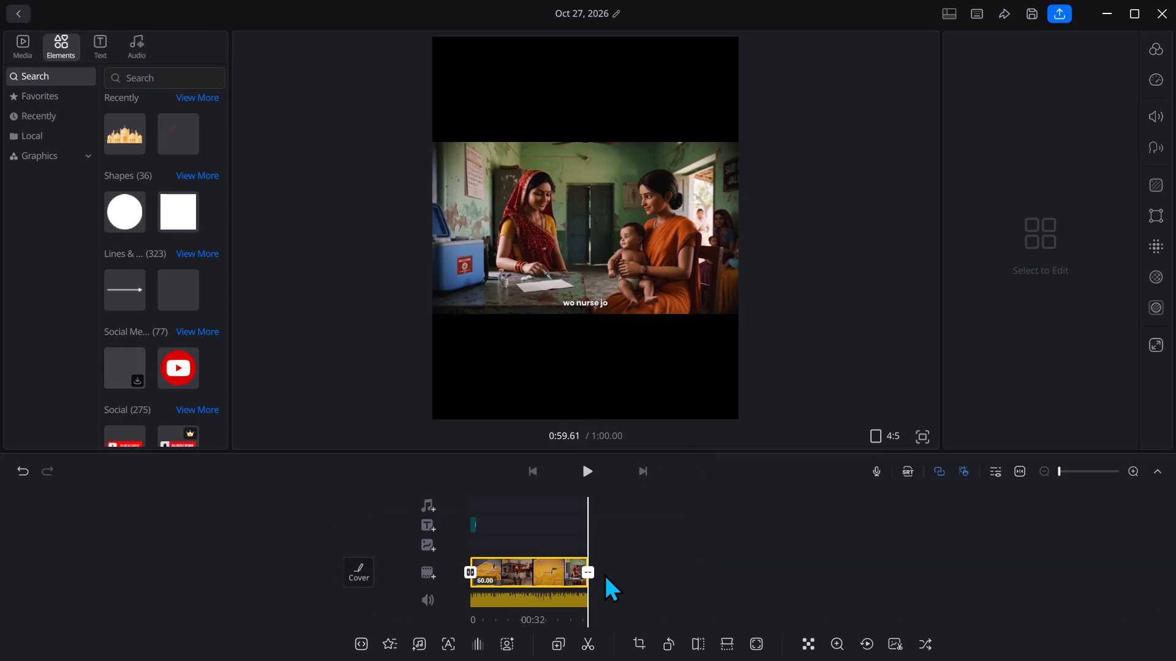
Apply the Horizontal transition to the end of the one-minute clip.
click(585, 567)
click(519, 534)
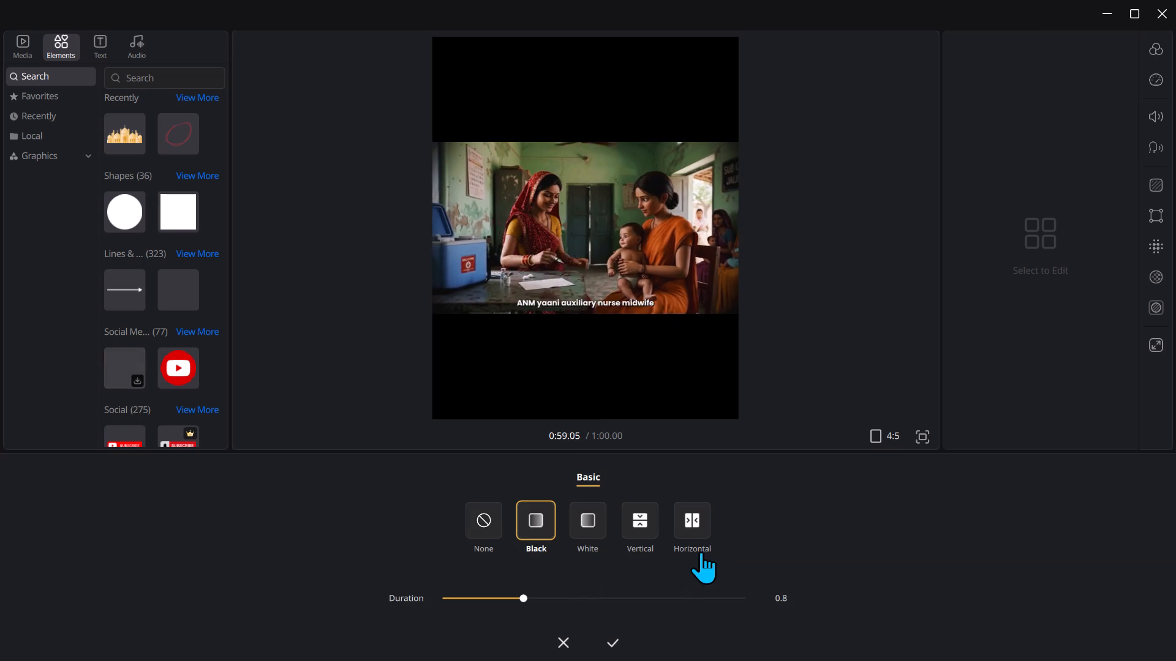
click(705, 542)
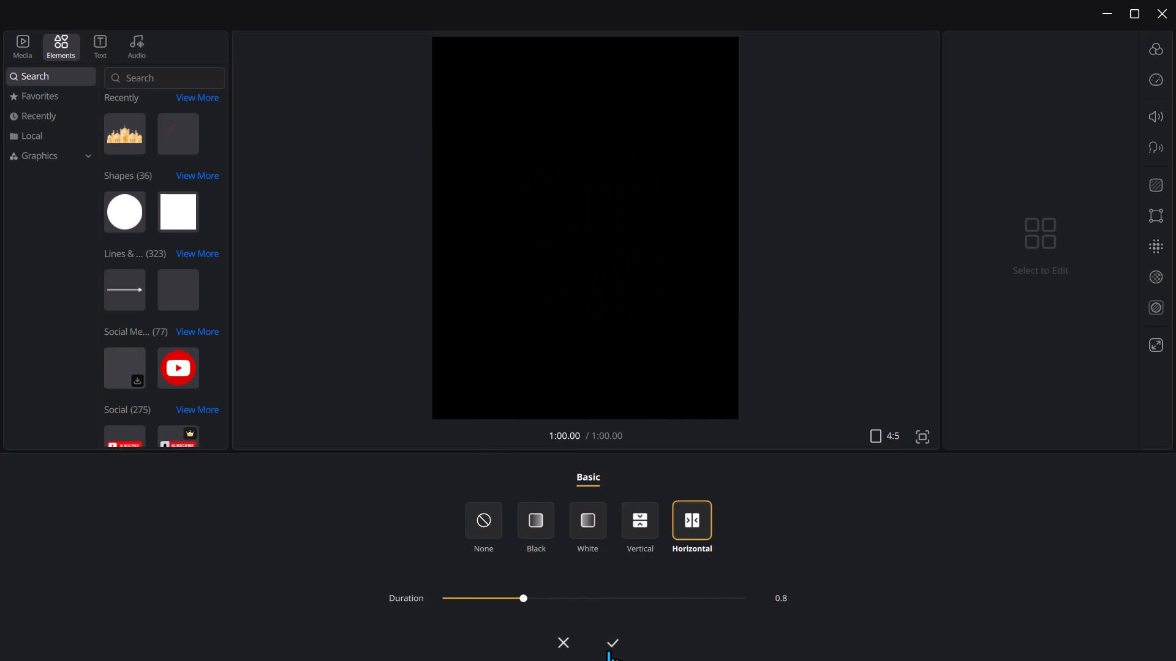
click(608, 650)
Split the one-minute clip near its middle at about 0:31.25.
click(524, 592)
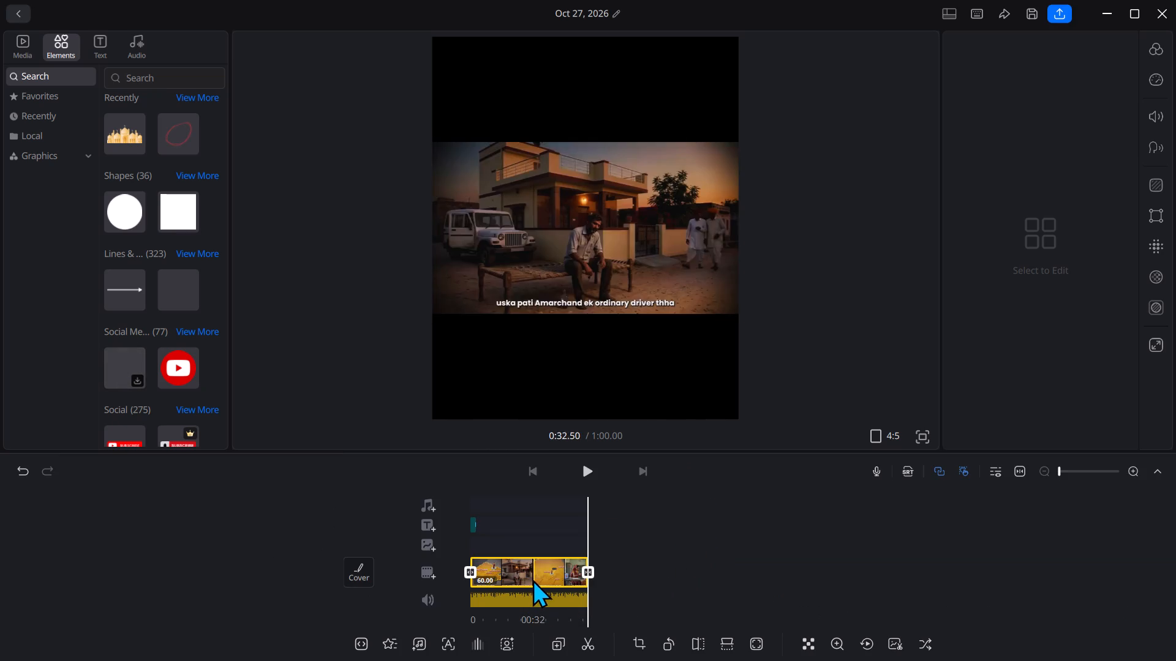
double_click(532, 578)
click(589, 648)
click(860, 554)
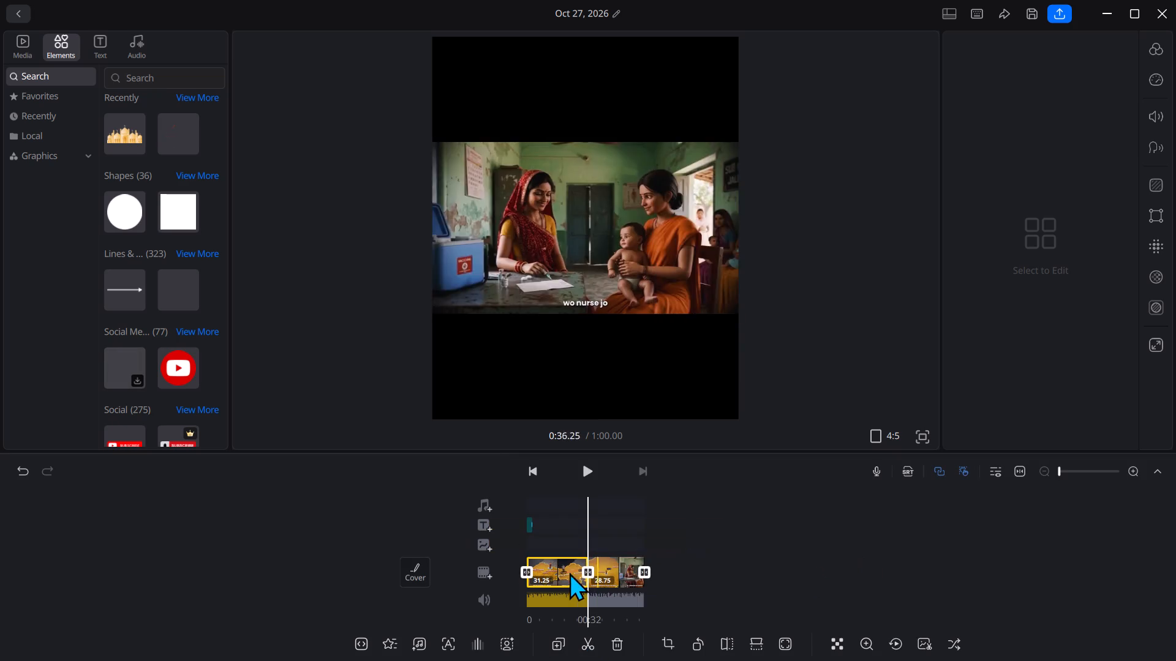
Apply the Rotate 2 transition at the 0:31.25 cut and play the rest of the part through to its end.
click(594, 568)
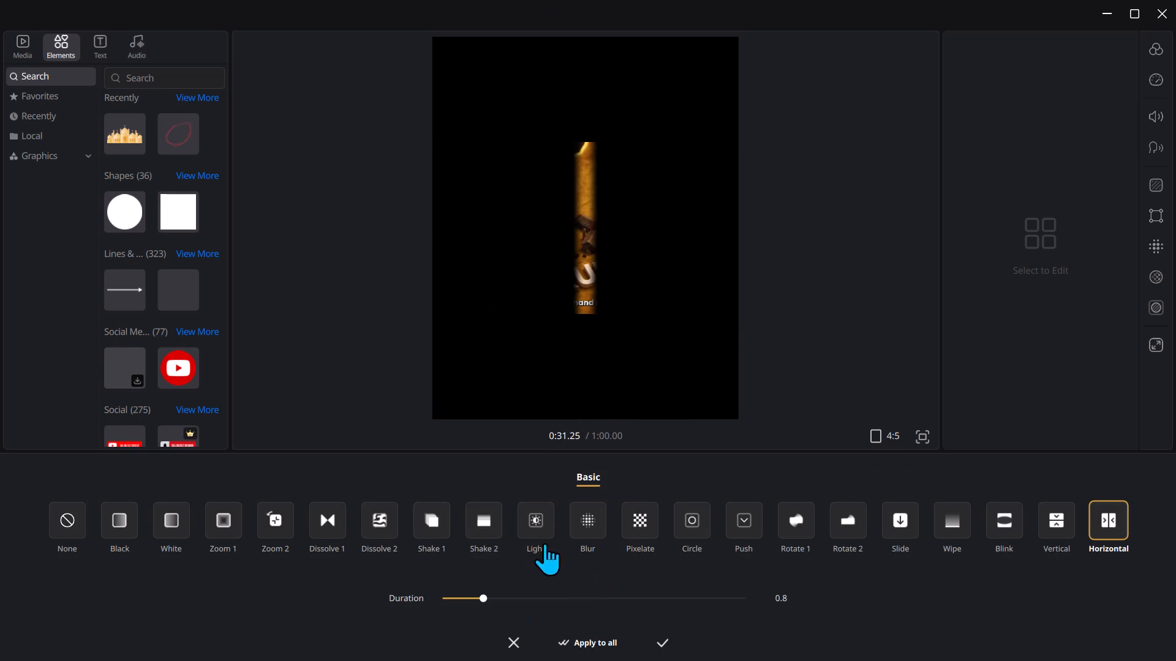
click(851, 532)
click(661, 637)
drag(704, 578, 715, 573)
key(space)
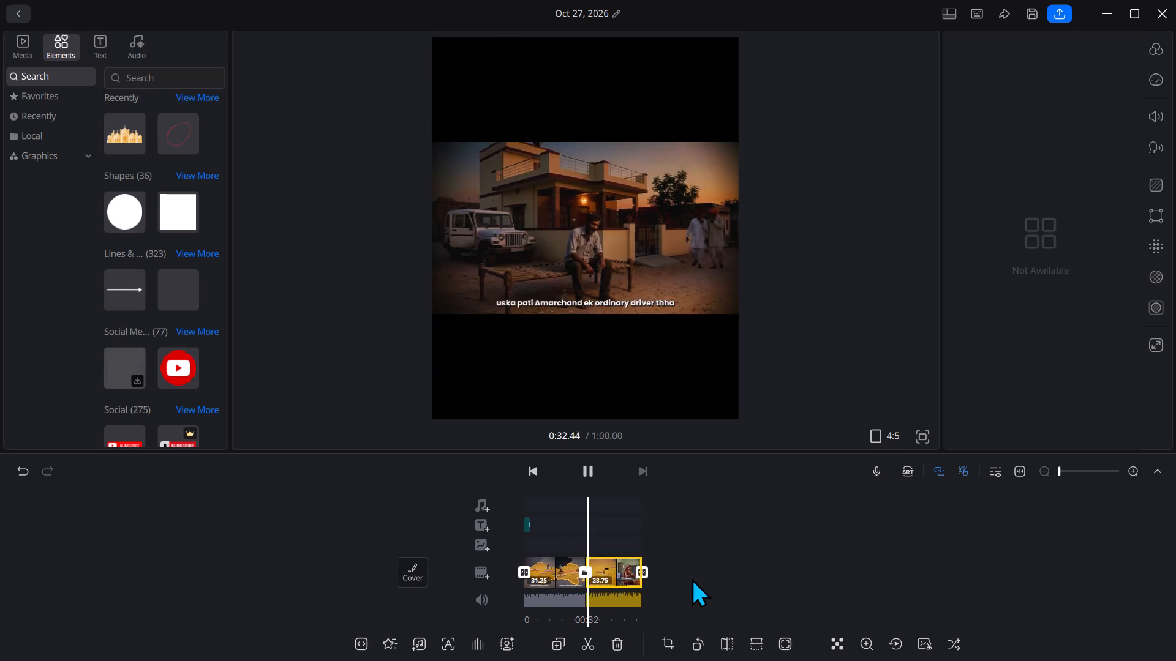
key(space)
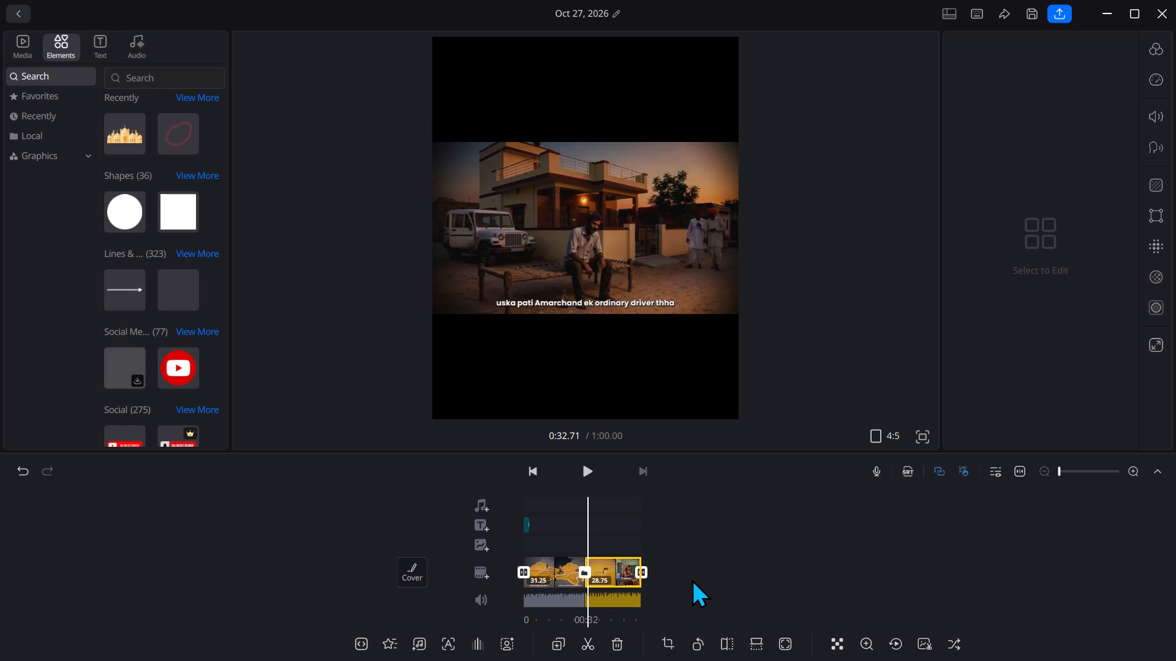
key(space)
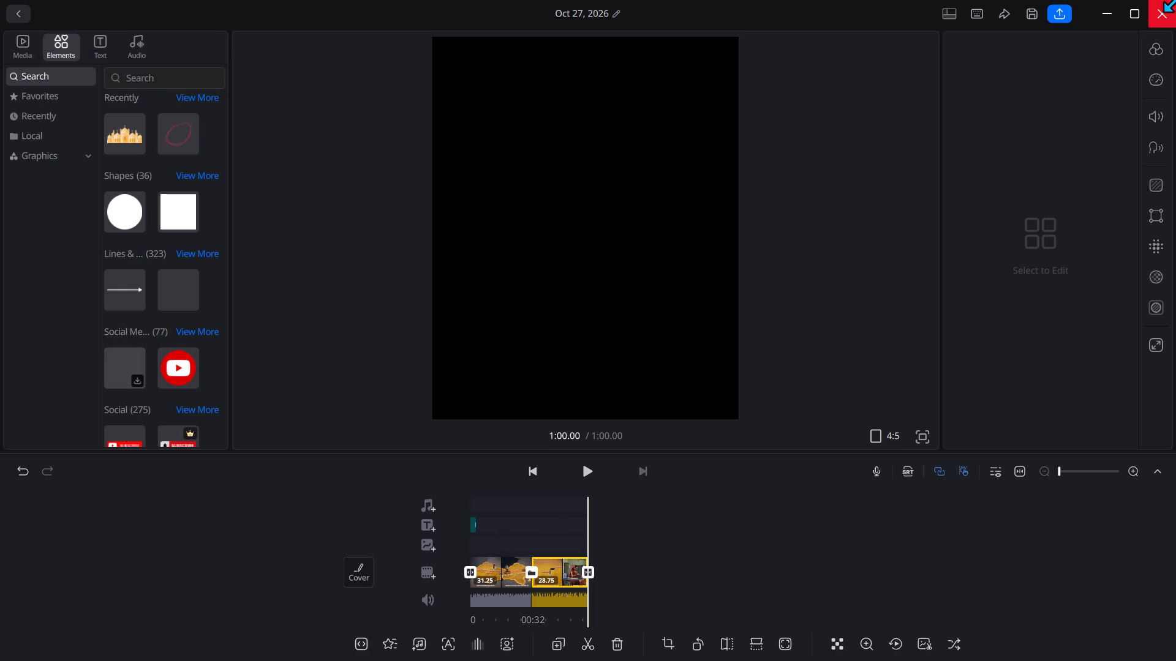
Export the part to the Downloads folder with automatic quality at 480p and 30 fps.
click(1062, 14)
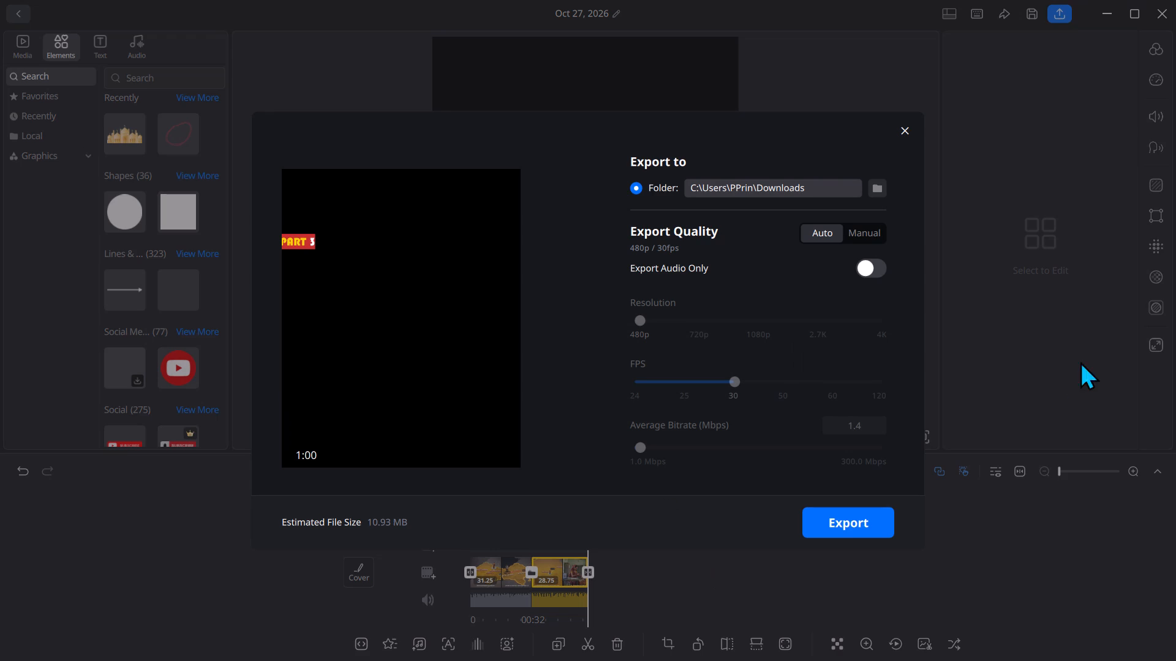
click(818, 524)
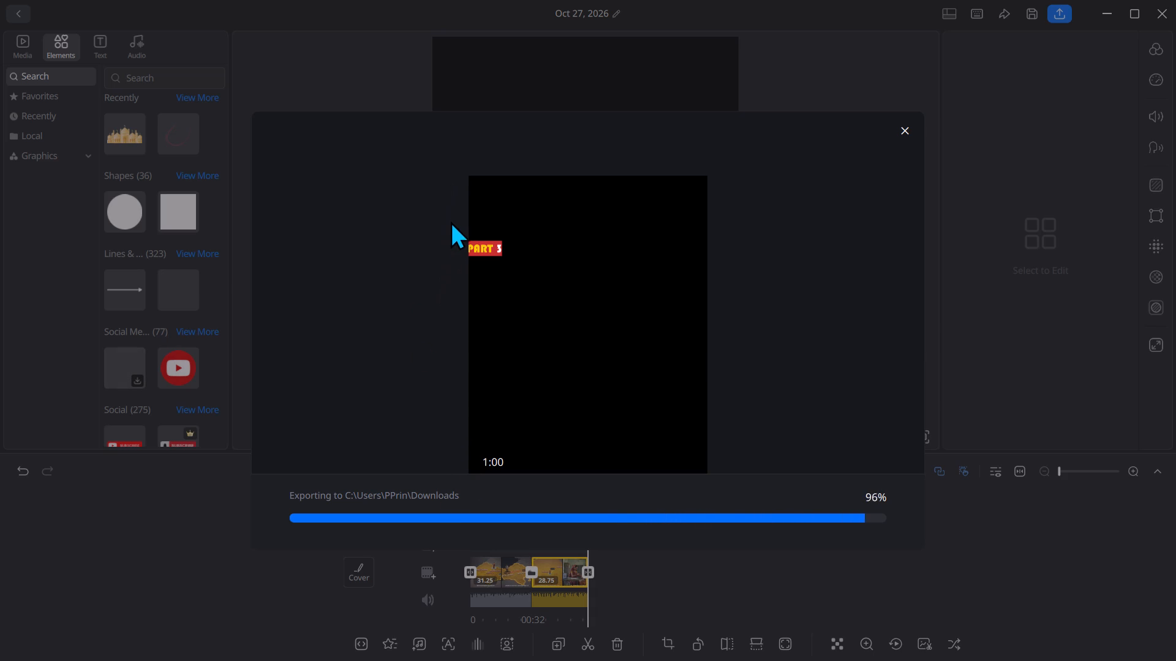
Rename the newly exported video in the Downloads folder as PART 3 and return to the video editor.
click(312, 523)
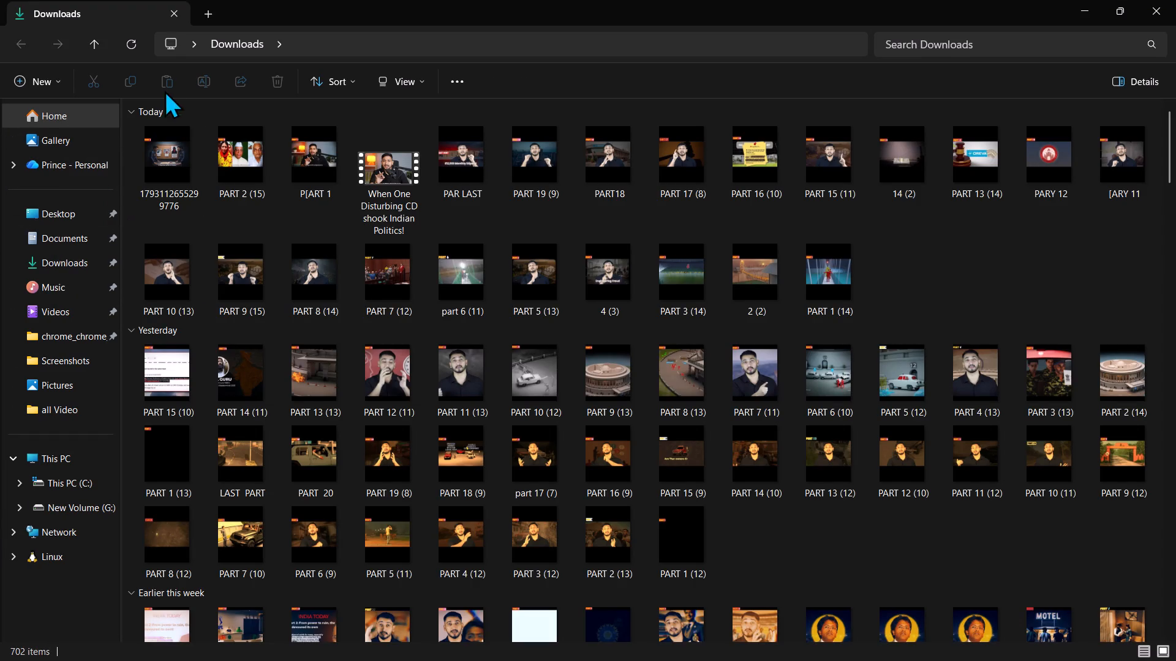
click(169, 144)
right_click(169, 144)
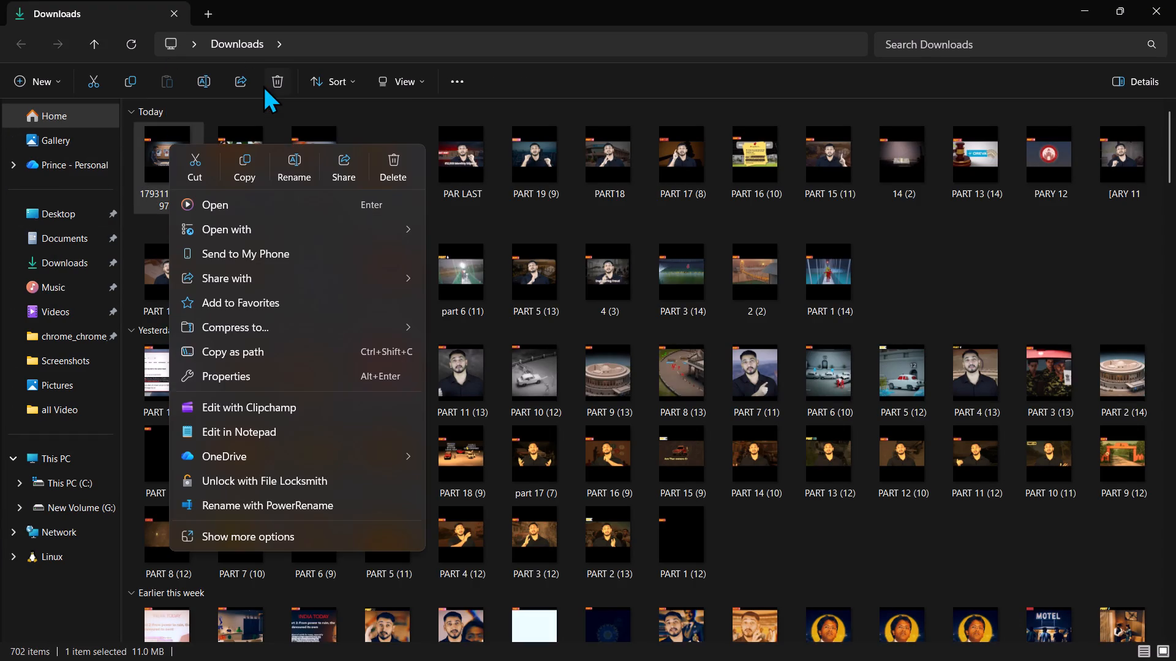
click(310, 165)
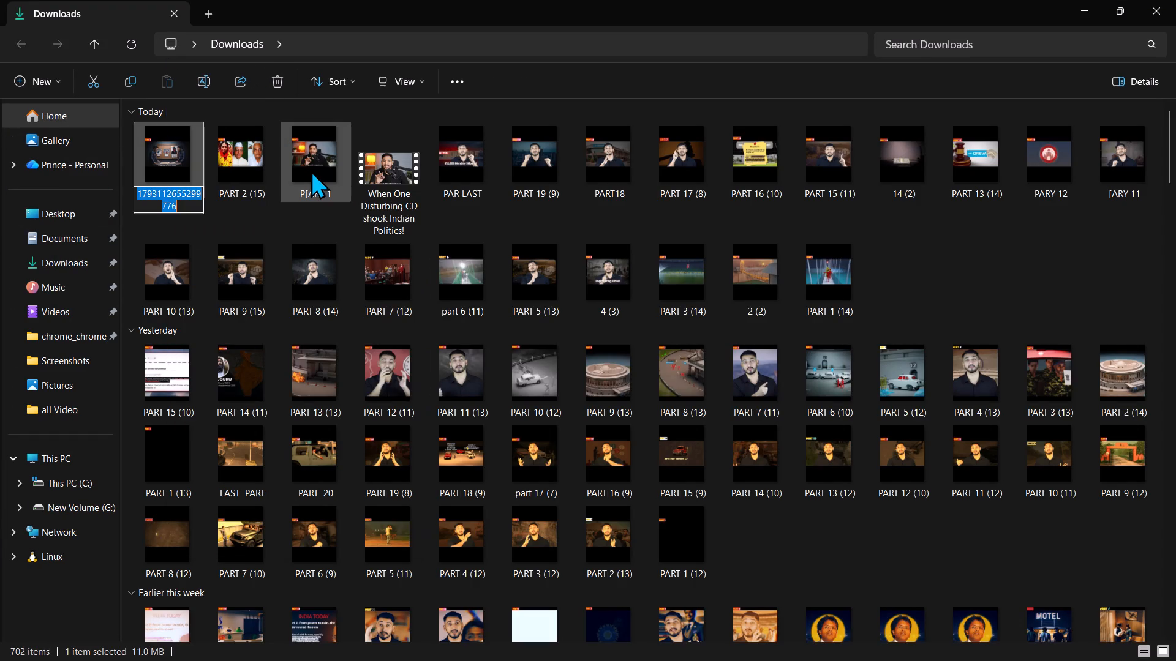
text(PART 3)
key(Return)
key(Return)
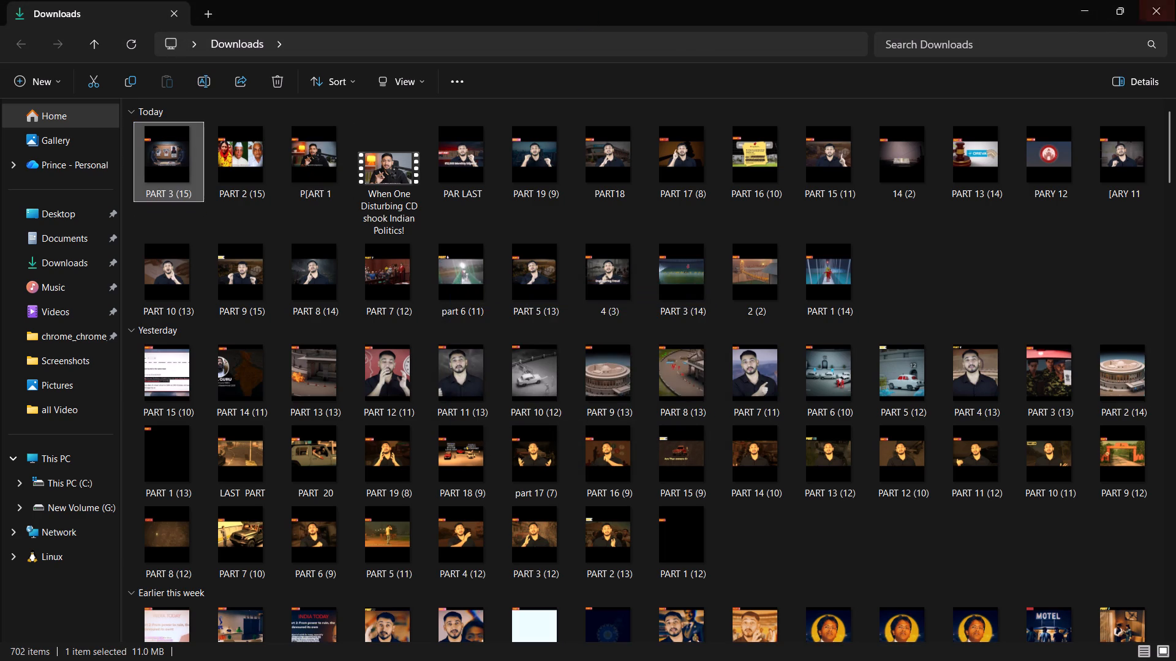
click(1175, 0)
click(851, 514)
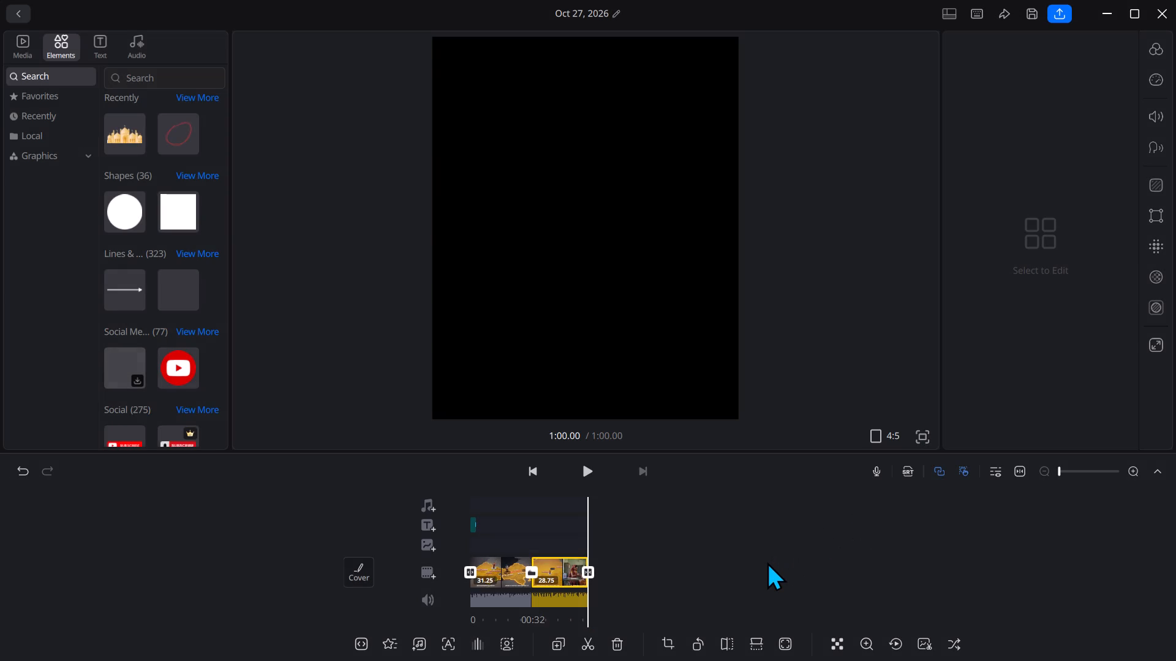
Undo the last four edits, back to before the video after 1:00.00 was deleted.
key(ctrl+z)
key(ctrl+z)
key(ctrl+z)
key(ctrl+z)
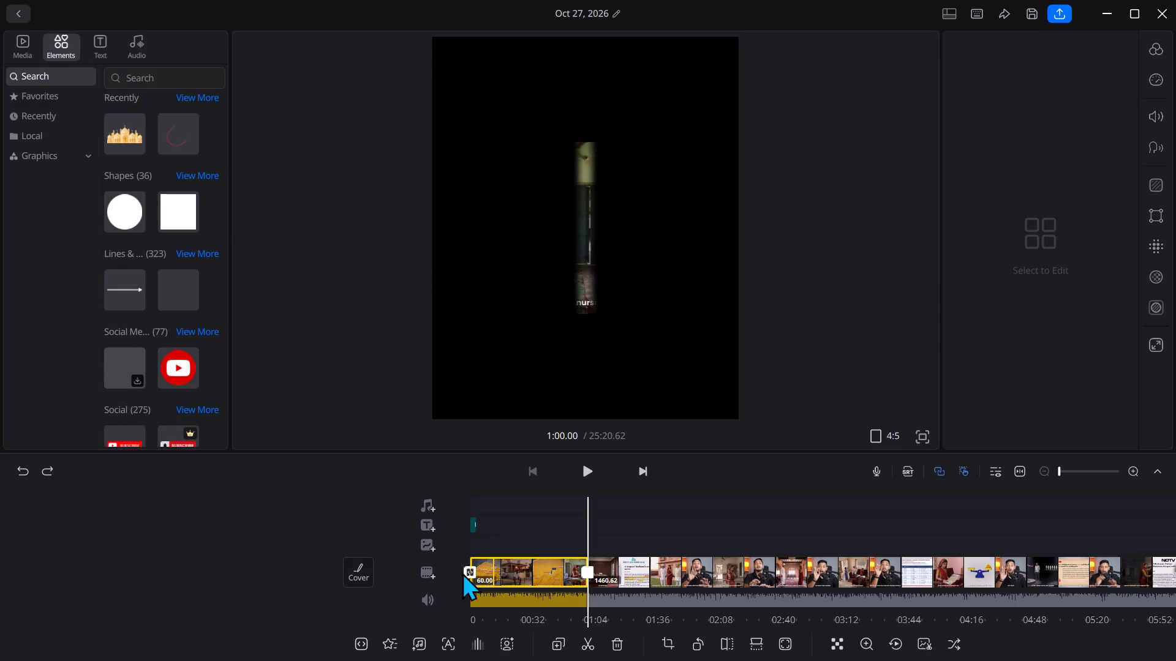
Delete the already exported first 60-second clip from the main track.
drag(487, 563, 494, 560)
click(677, 530)
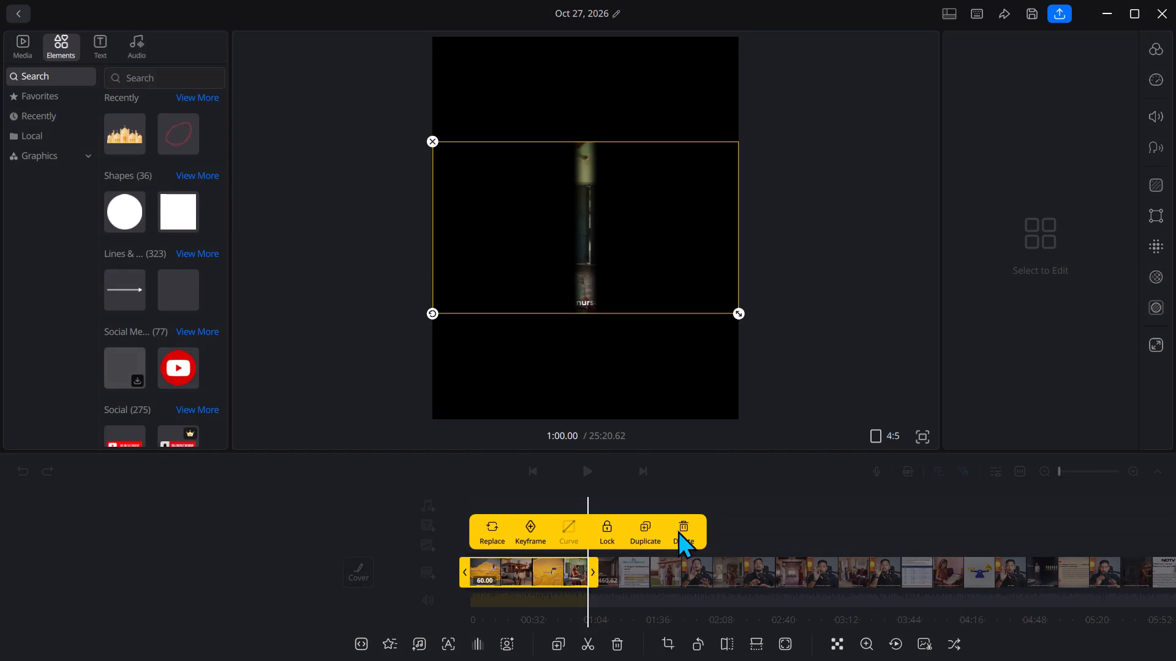
click(0, 537)
click(435, 557)
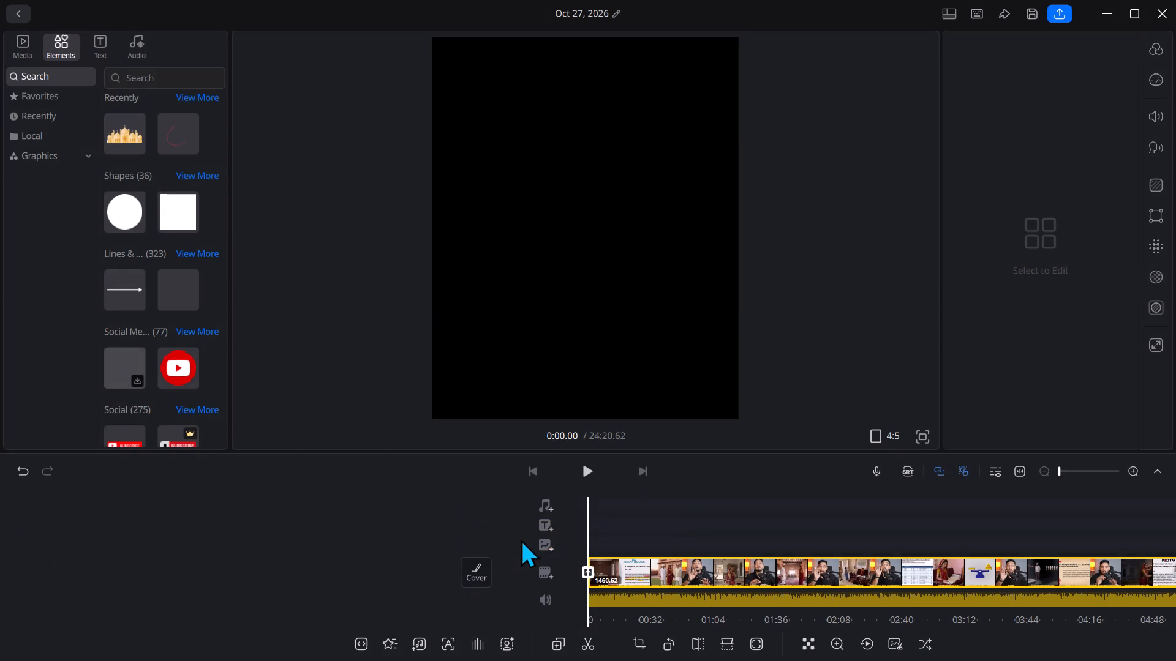
Add a text title reading PART 4 at the start of the timeline.
click(548, 525)
click(488, 491)
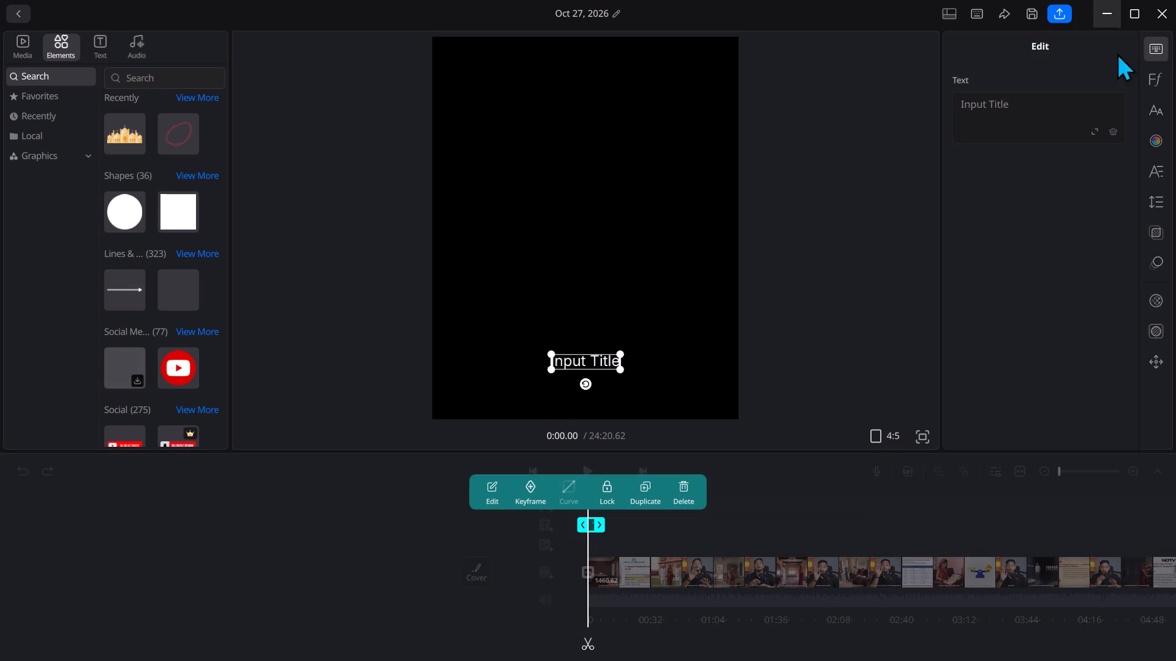
click(1014, 110)
text(PART)
key(space)
key(4)
key(Return)
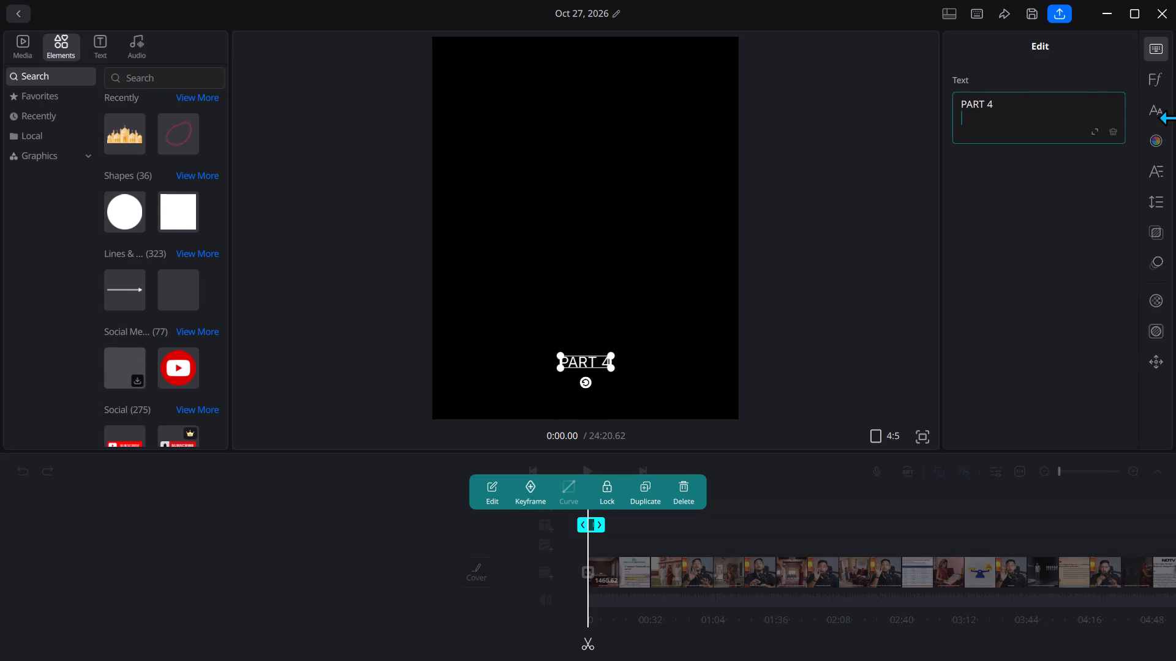
Format the PART 4 title in Bauhaus 93 with the white-on-red background text style.
click(1142, 77)
click(1150, 84)
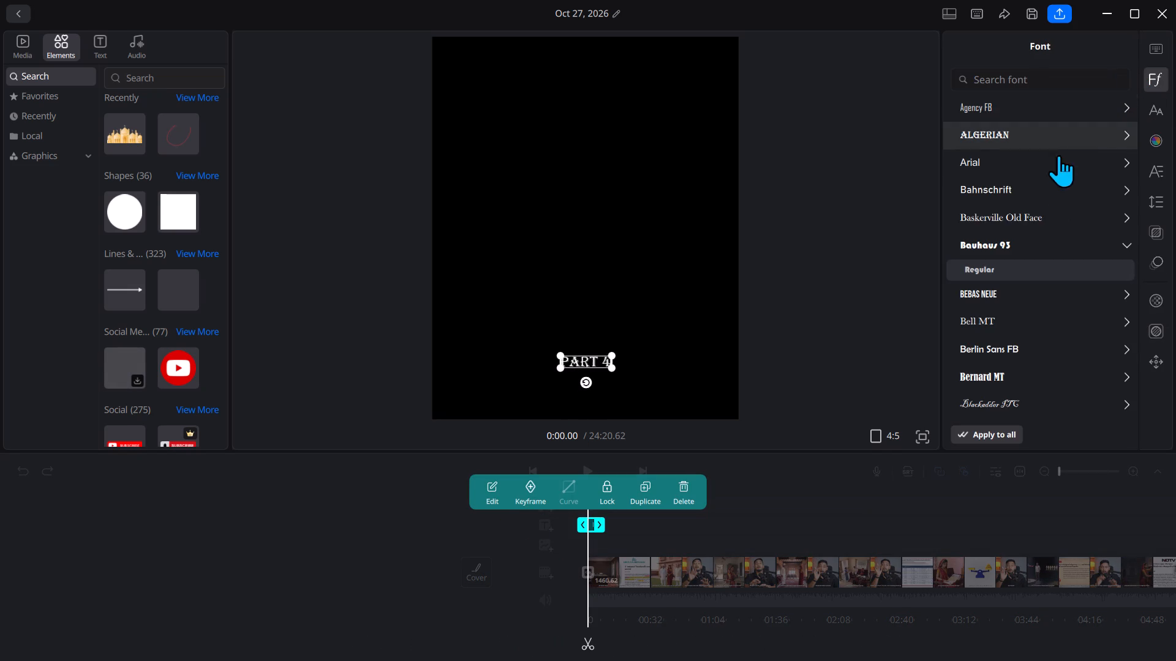
click(1022, 244)
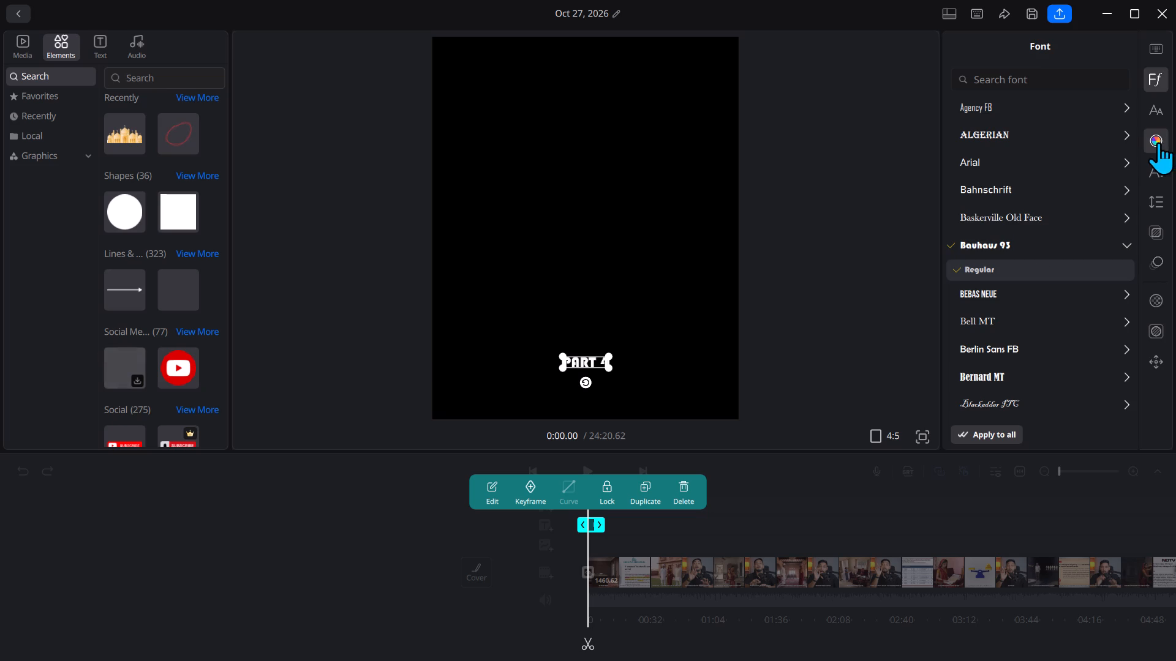
click(1158, 142)
click(1023, 138)
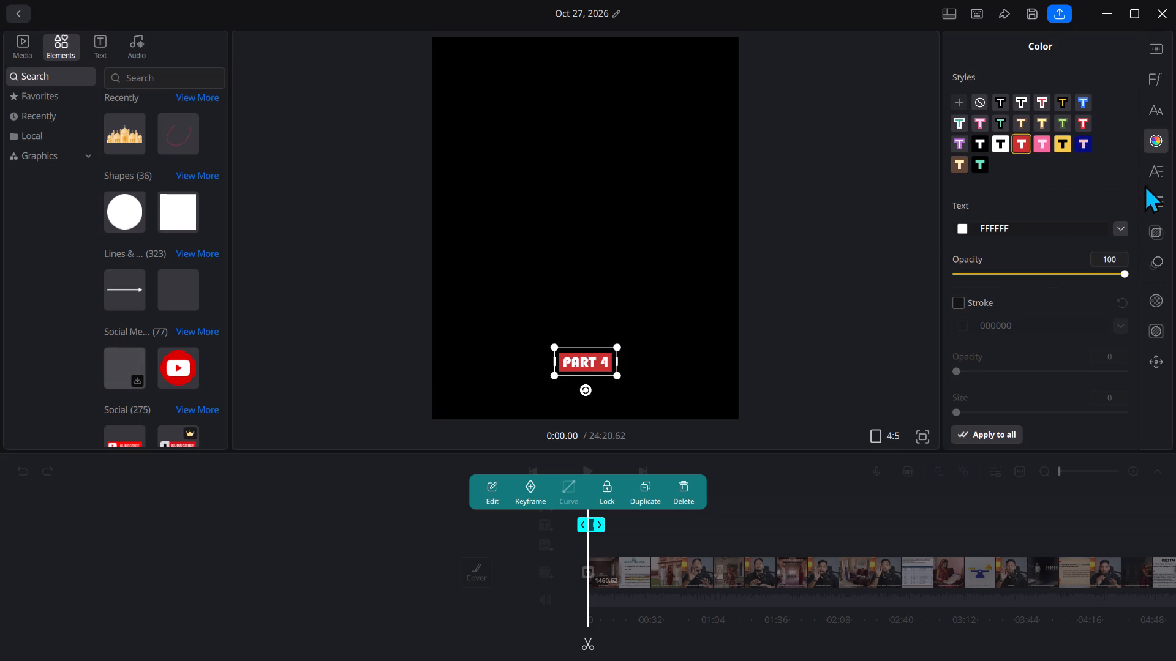
Apply the second Active caption animation to the PART 4 title.
click(1154, 261)
click(1022, 213)
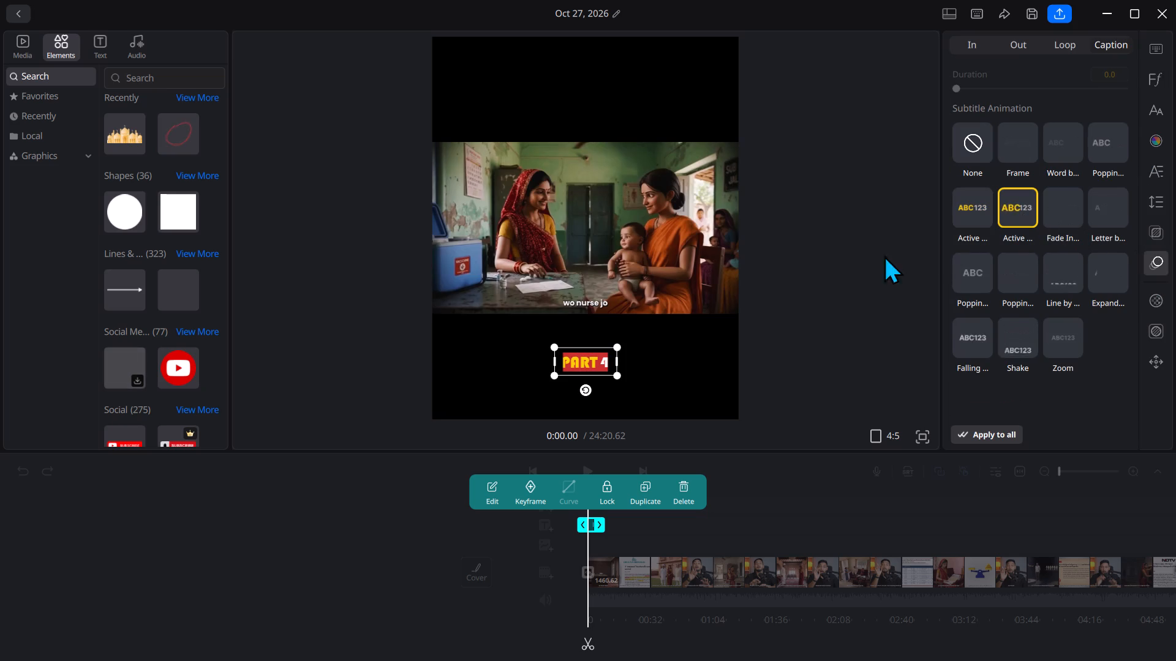
Move the PART 4 title to the frame's left edge just above the picture and play back the opening.
drag(597, 362, 537, 228)
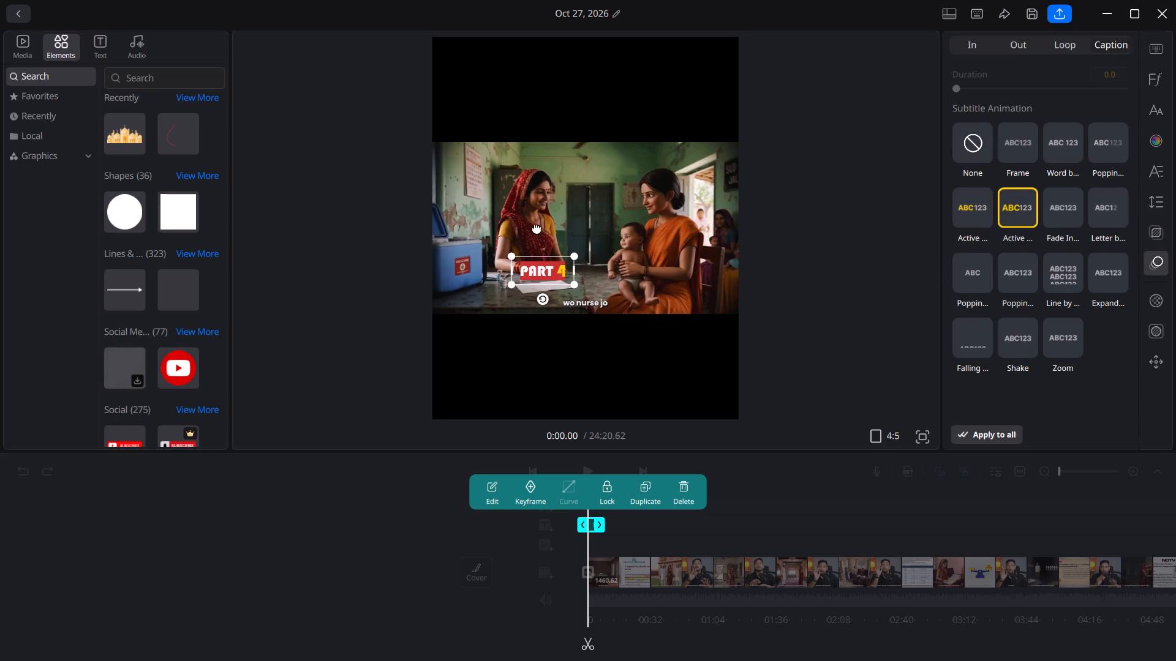
drag(537, 228, 463, 125)
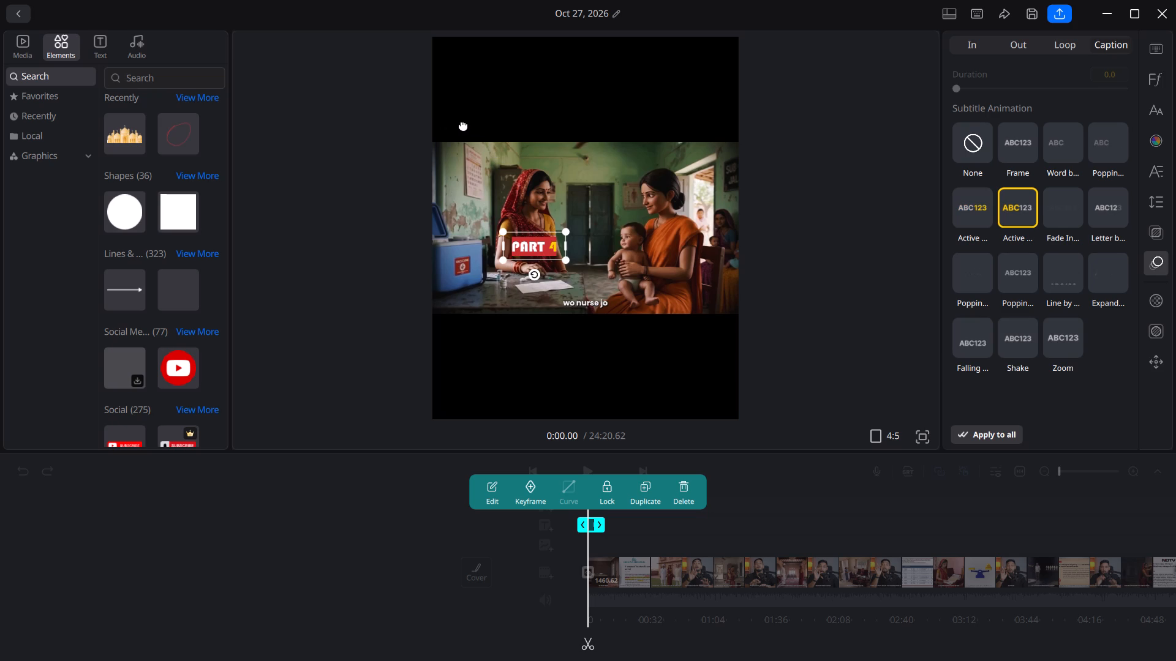
drag(463, 125, 443, 114)
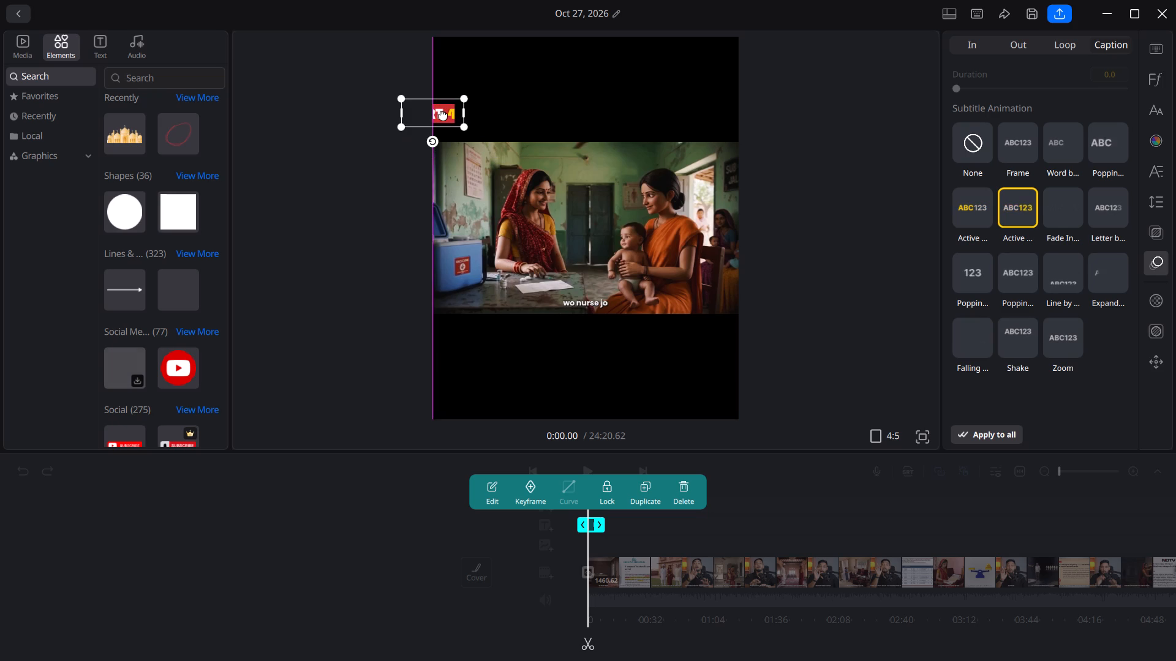
drag(443, 114, 466, 133)
click(312, 527)
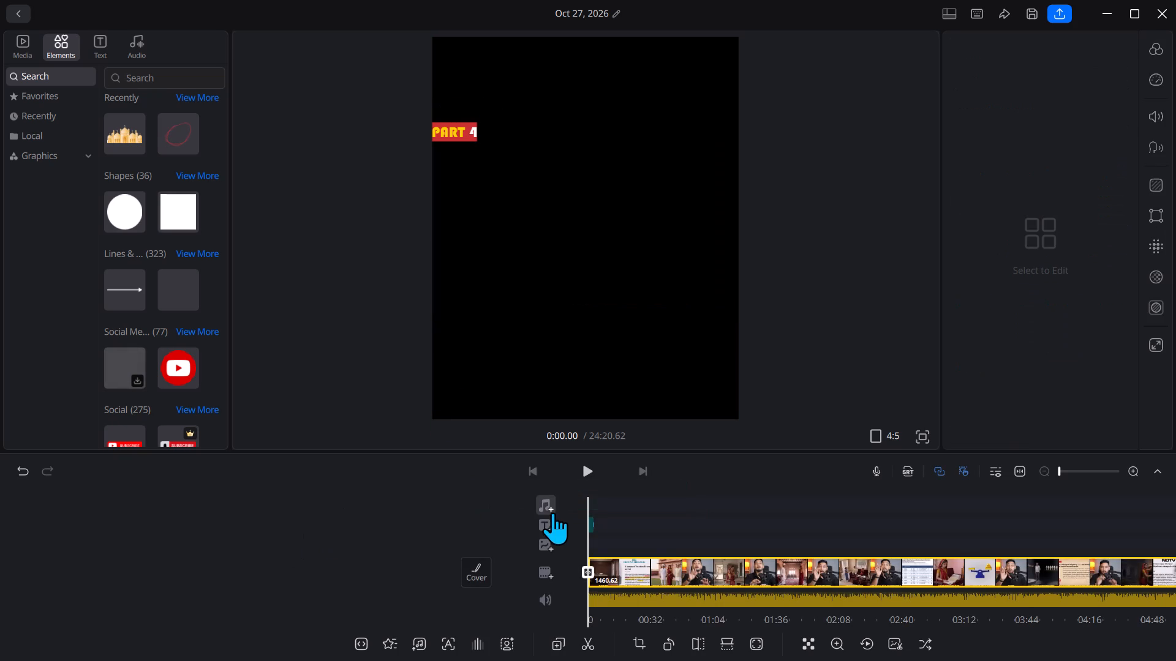
key(space)
key(space)
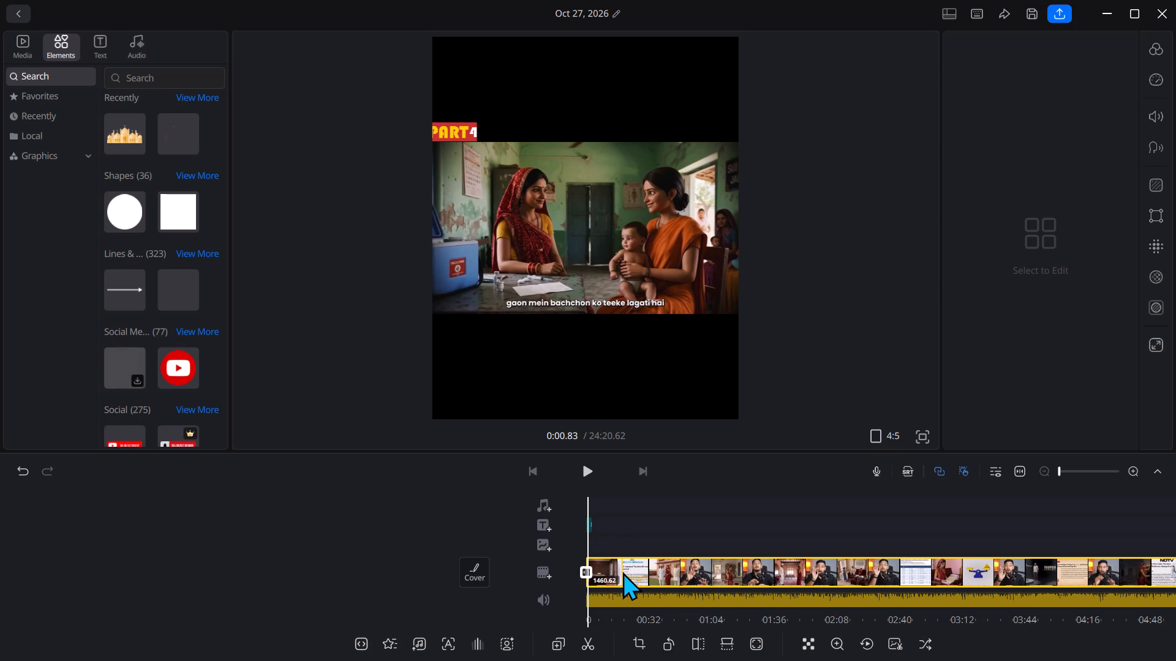
Split the main video clip at about 0:31.56.
click(627, 572)
click(627, 572)
click(627, 570)
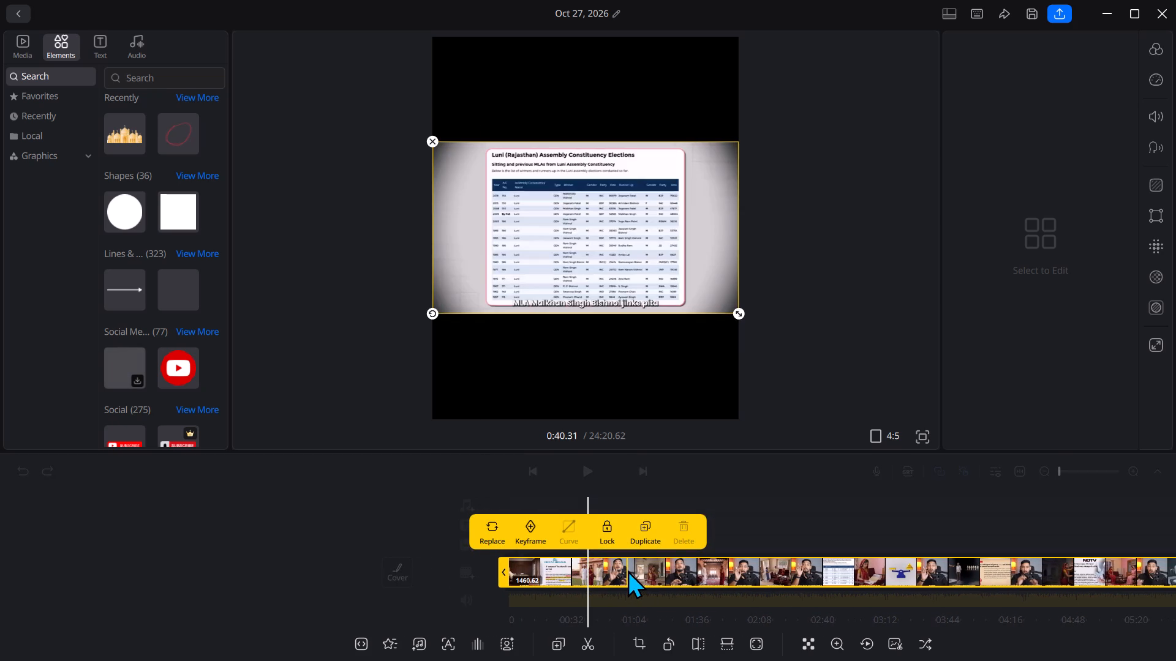
click(571, 583)
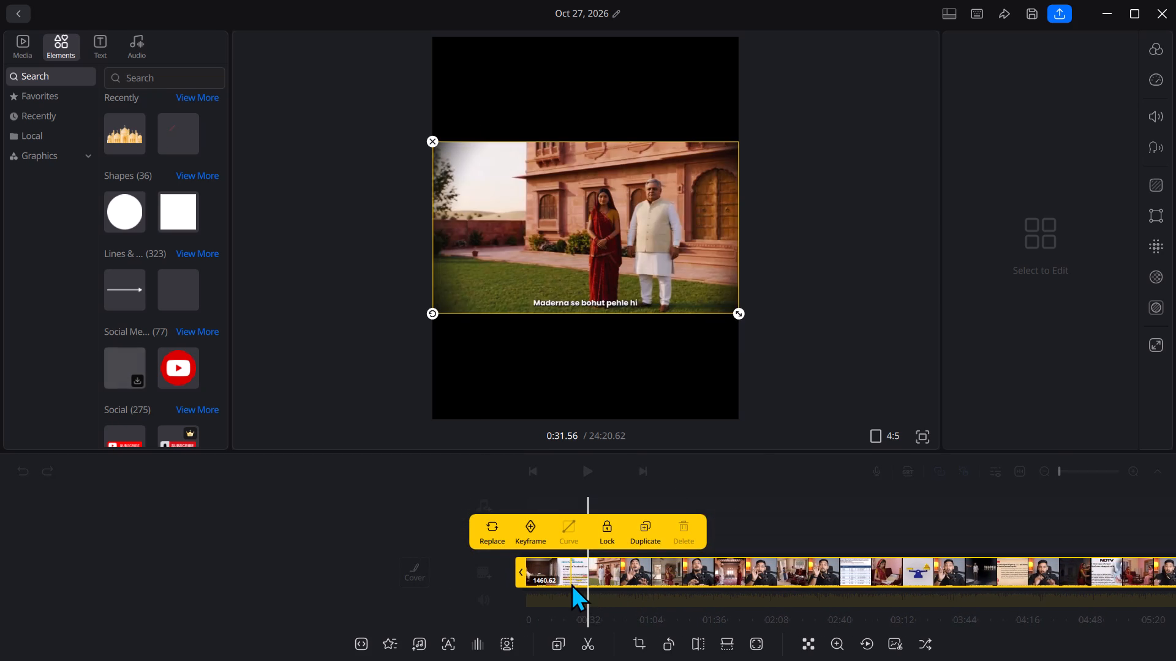
click(595, 641)
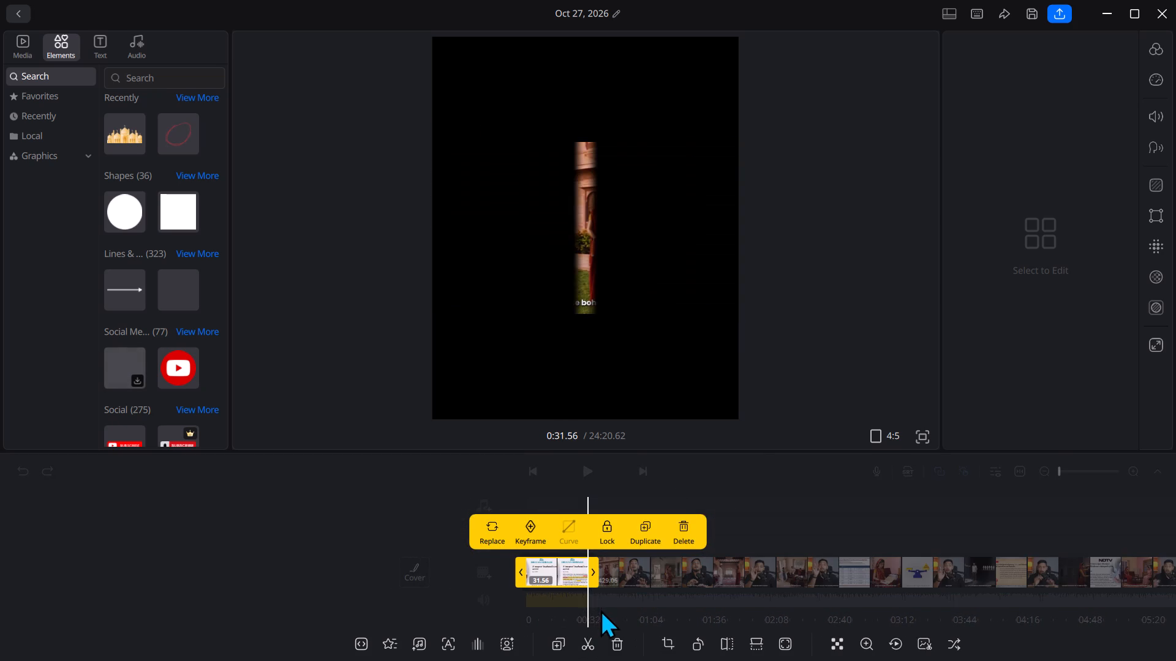
click(621, 600)
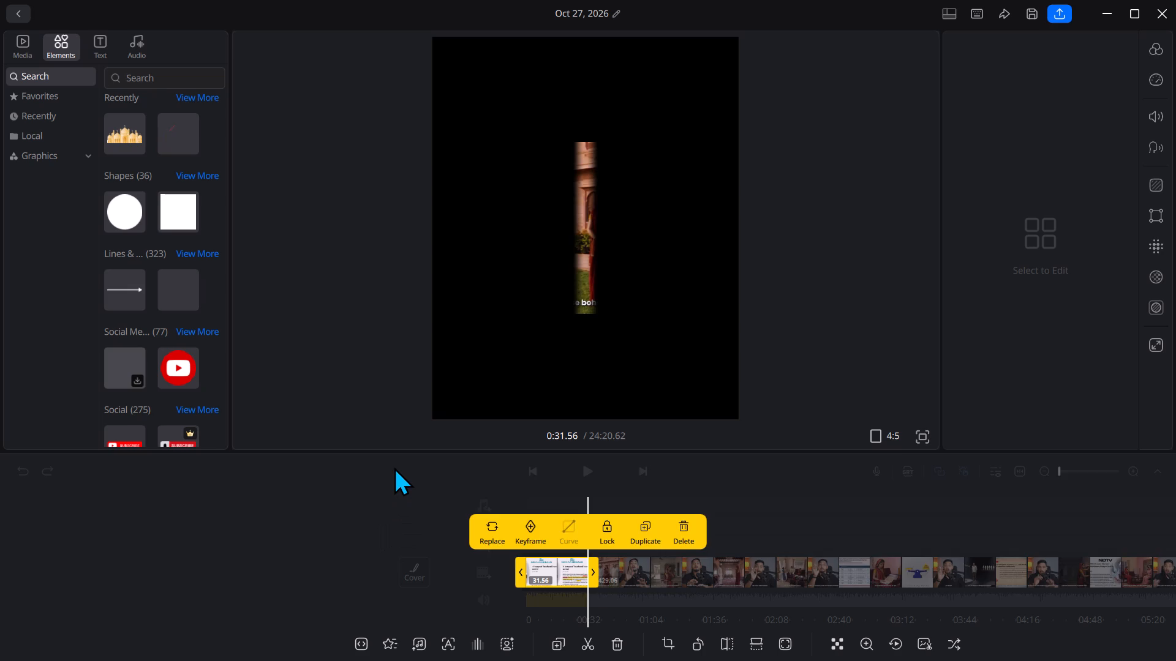
click(394, 467)
Apply the Rotate 2 transition to the cut at 0:31.56 between the two video clips.
click(584, 573)
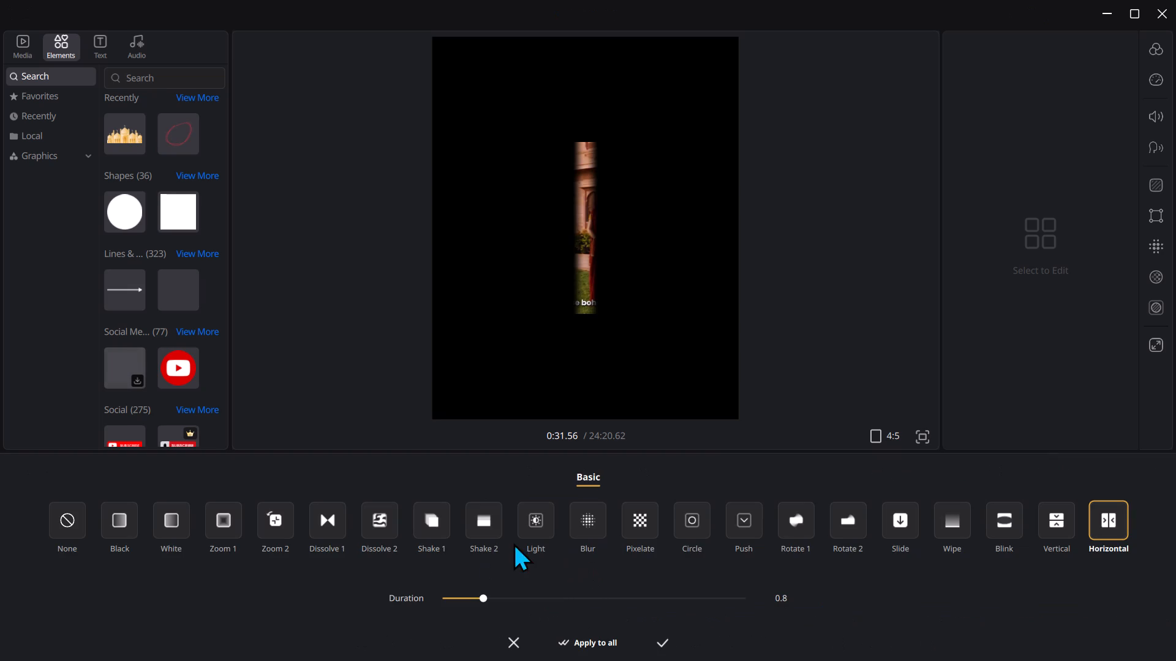
click(867, 513)
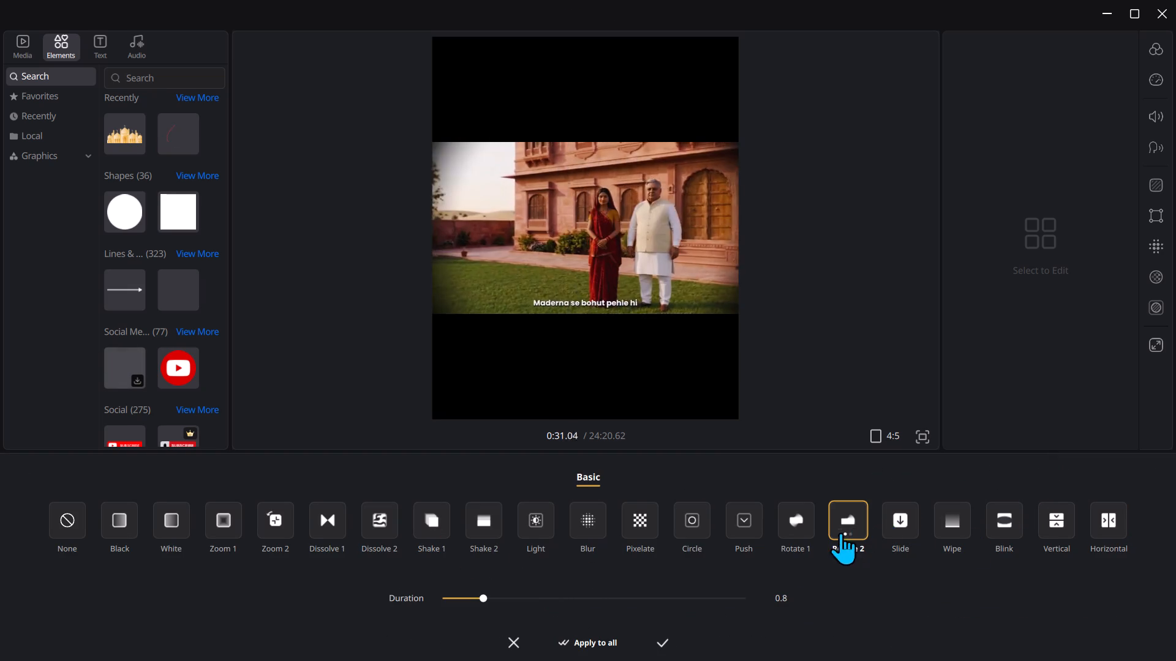
click(668, 638)
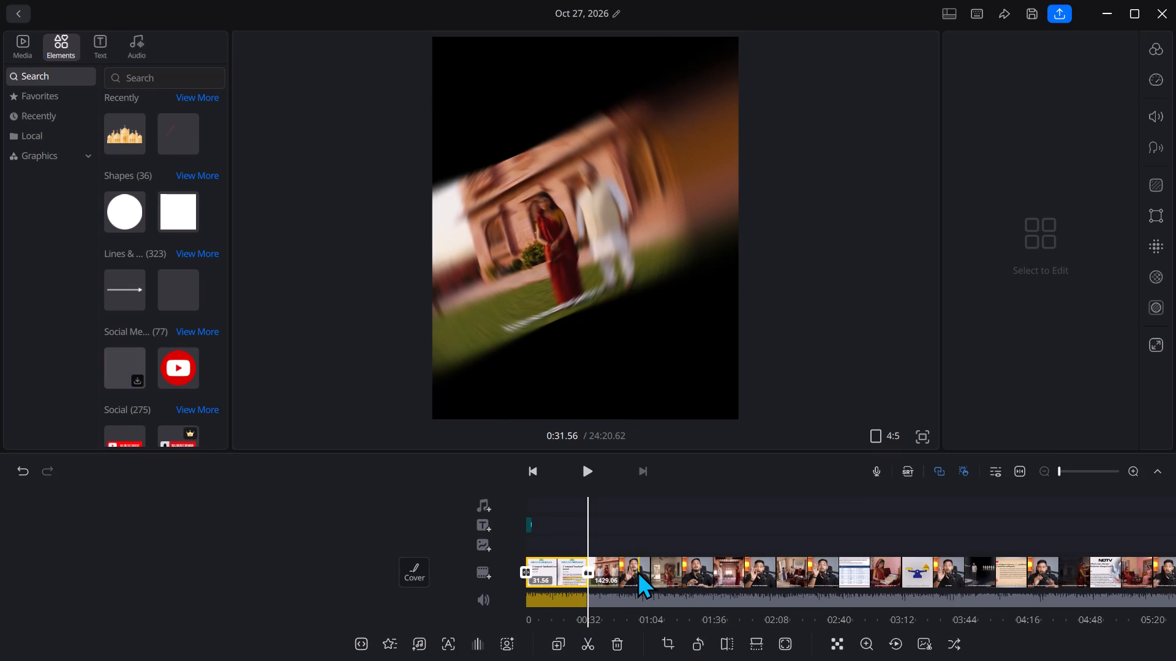
Split the main video clip at exactly 1:00.00.
click(612, 572)
click(612, 572)
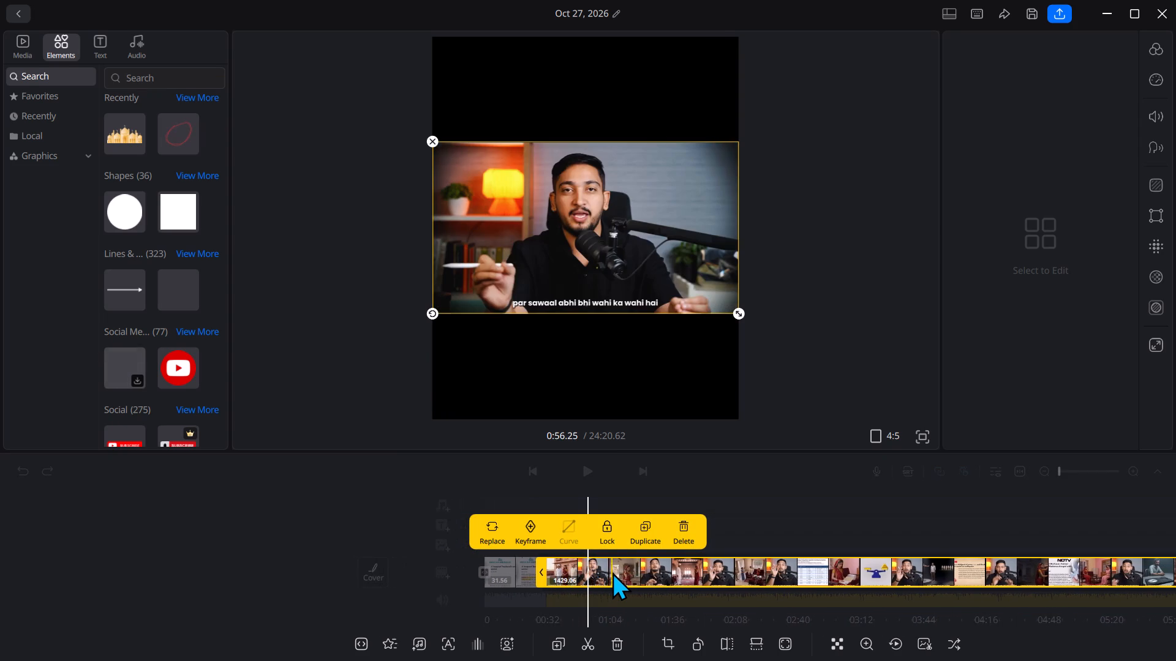
click(594, 567)
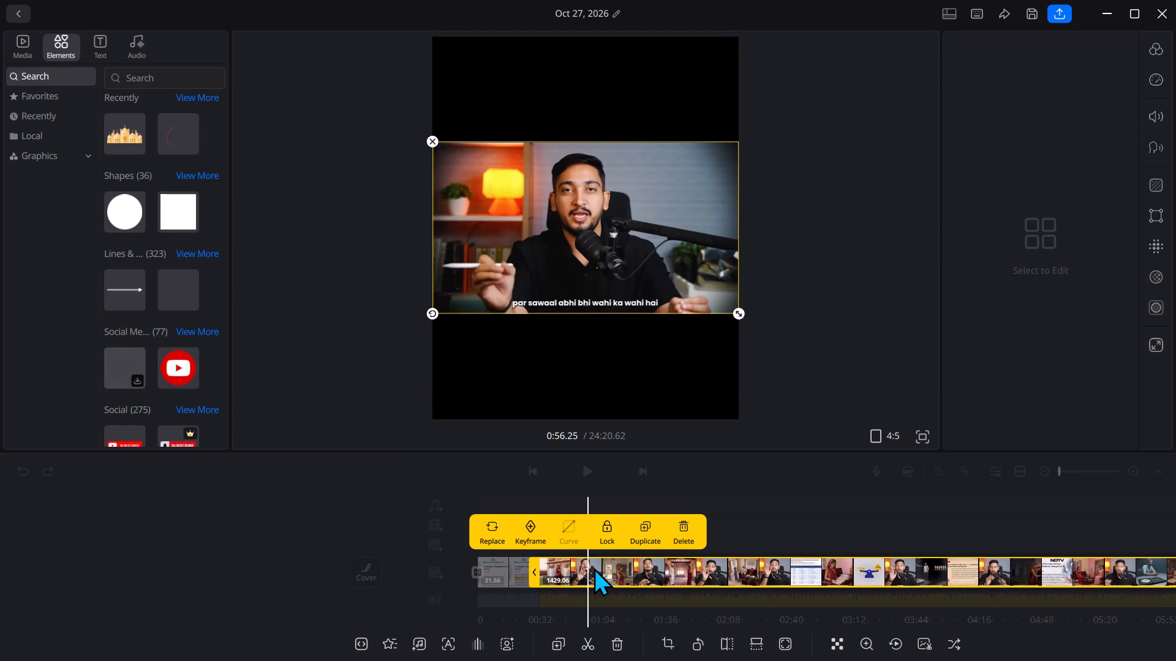
click(594, 567)
click(807, 389)
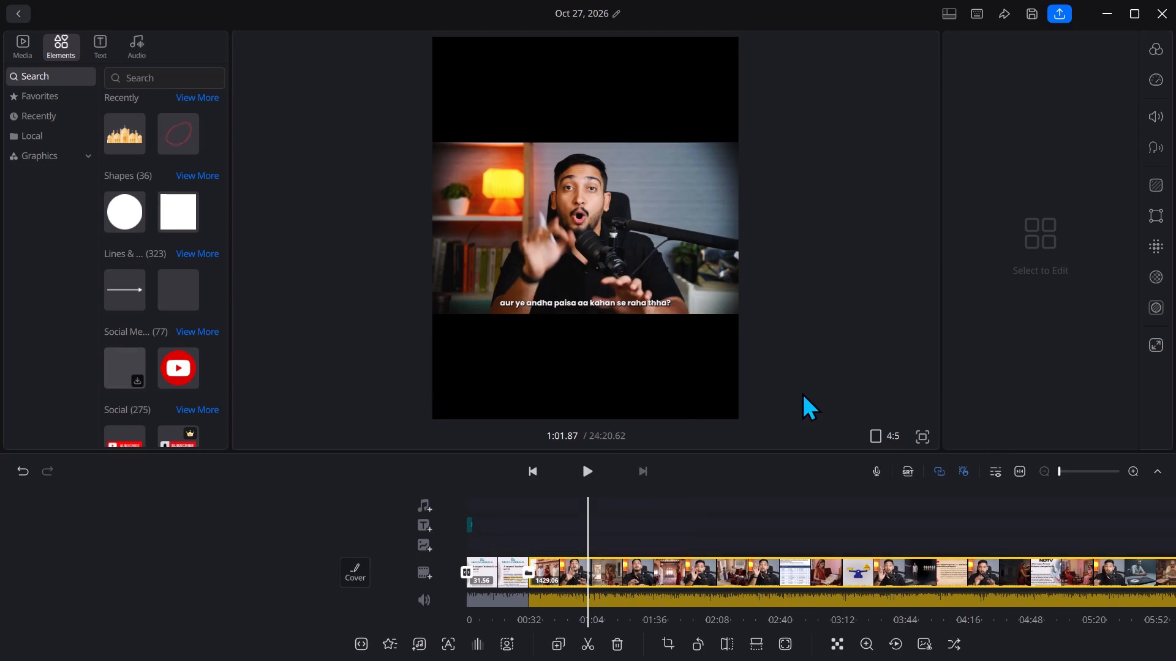
key(Left)
key(Left)
key(Left)
key(Left)
key(Left)
key(Left)
key(Left)
key(Left)
key(Left)
key(Left)
key(Left)
key(Left)
key(Left)
key(Left)
key(Left)
key(Left)
key(Left)
key(Left)
key(Left)
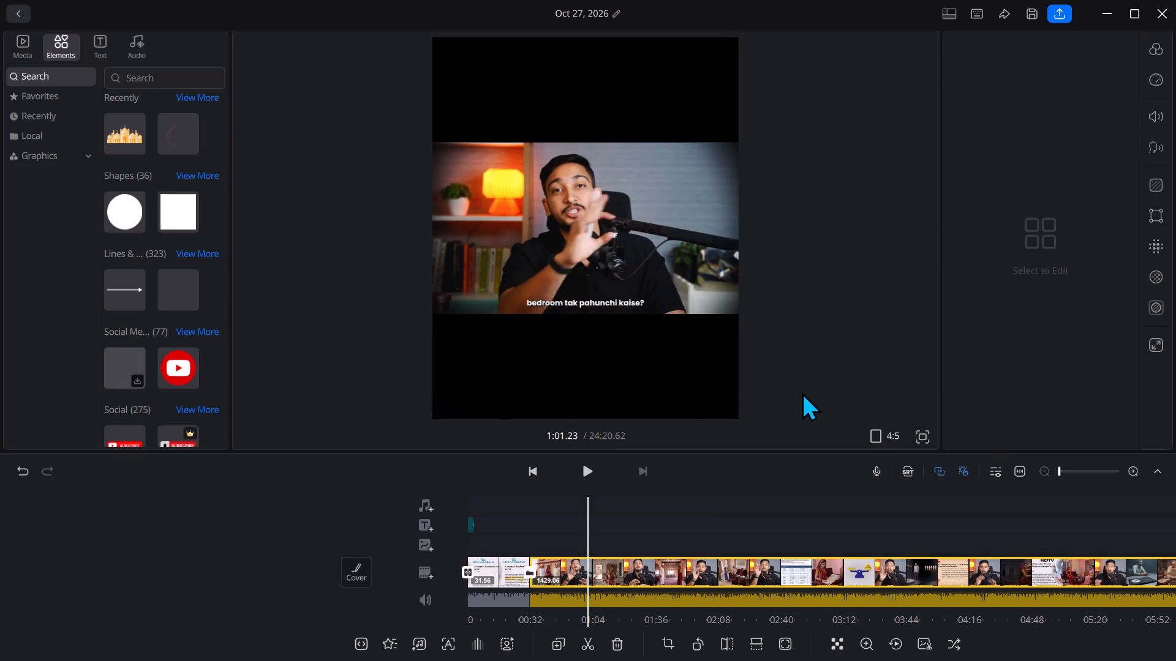
key(Left)
key(Left)
key(Left)
key(Left)
key(Left)
key(Left)
key(Left)
key(Left)
key(Left)
key(Left)
key(Left)
key(Left)
key(Left)
key(Left)
key(Left)
key(Left)
key(Left)
key(Left)
key(Left)
key(Left)
key(Left)
key(Left)
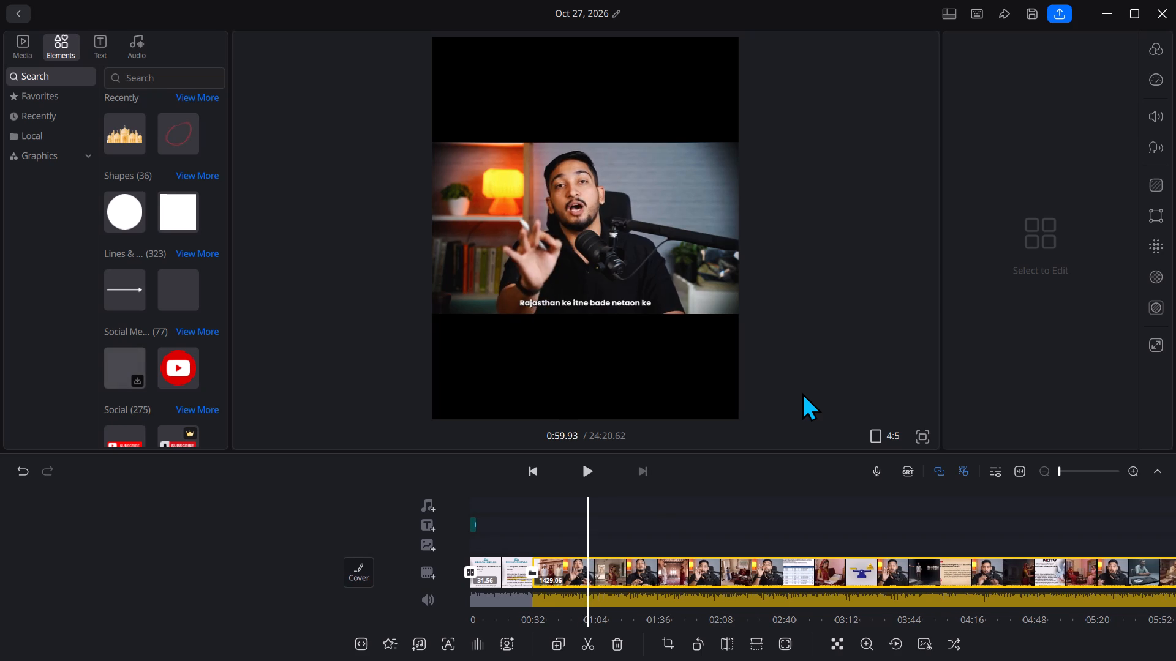
key(Right)
key(Right)
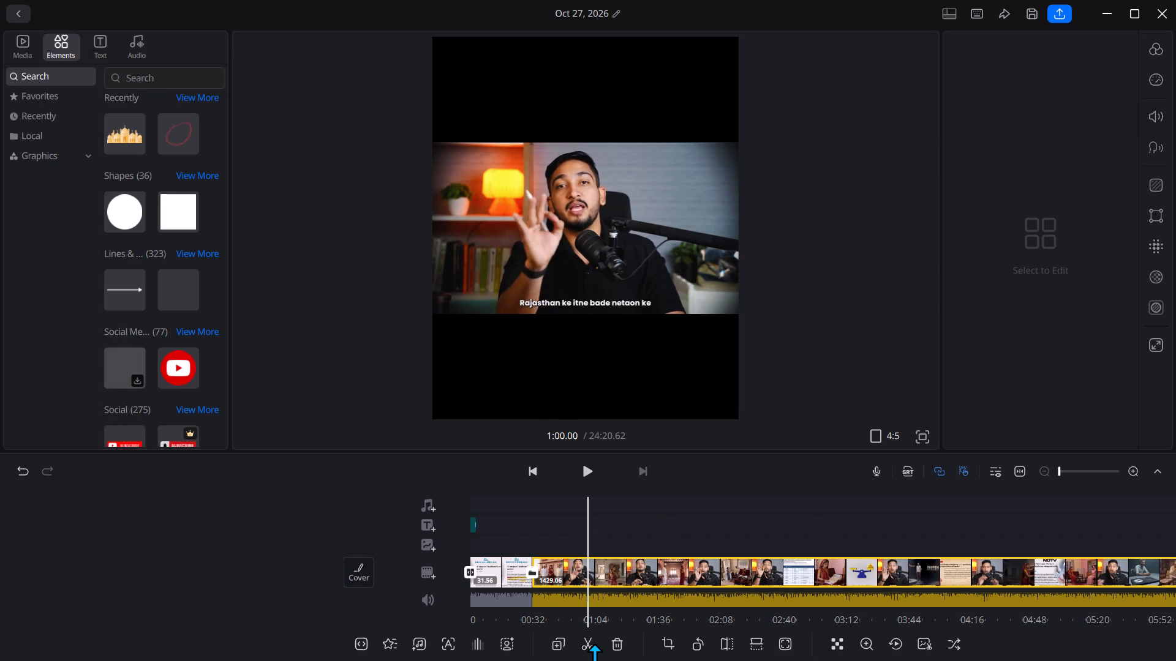
click(588, 633)
click(624, 520)
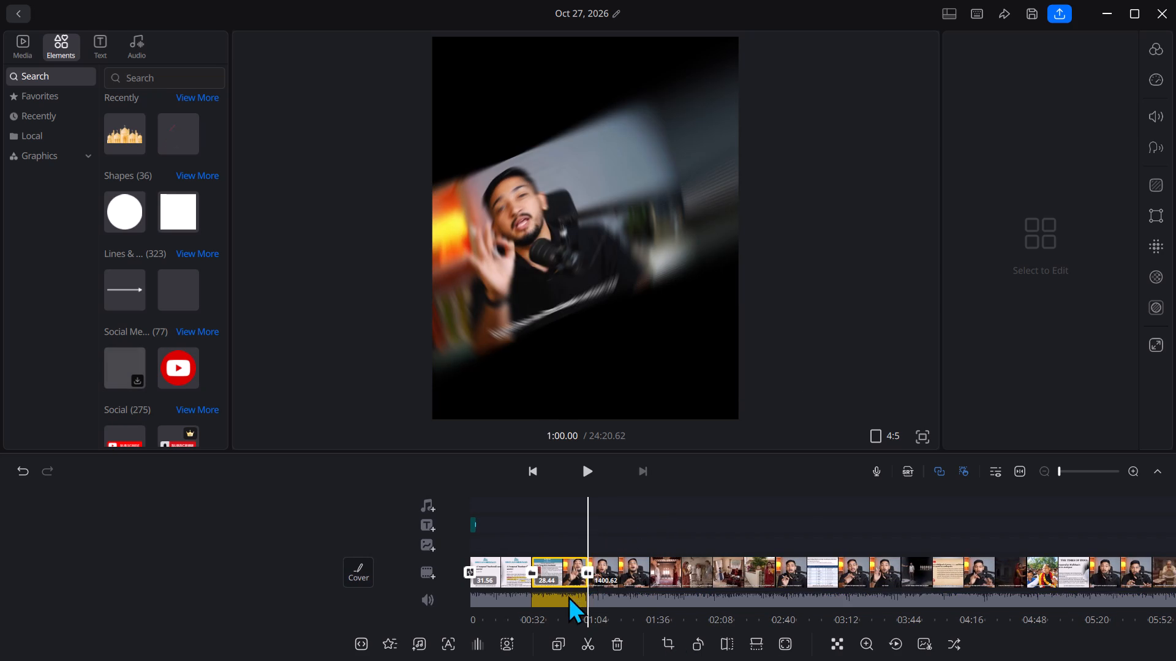
Delete the remaining video clip after the one-minute mark.
double_click(615, 577)
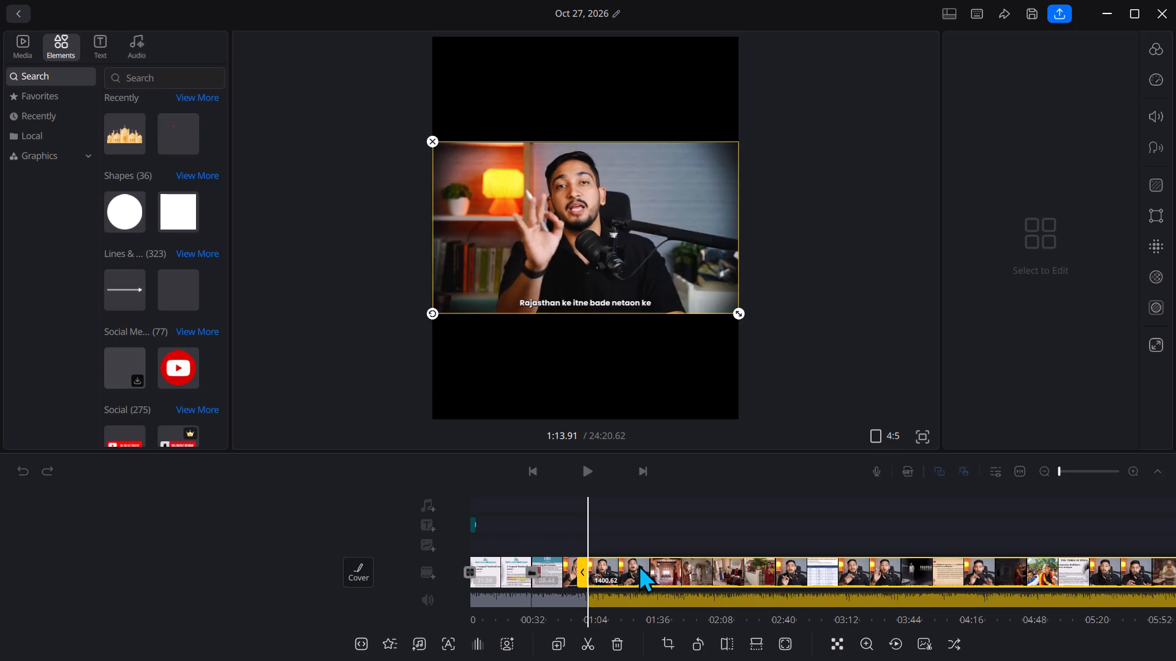
click(684, 534)
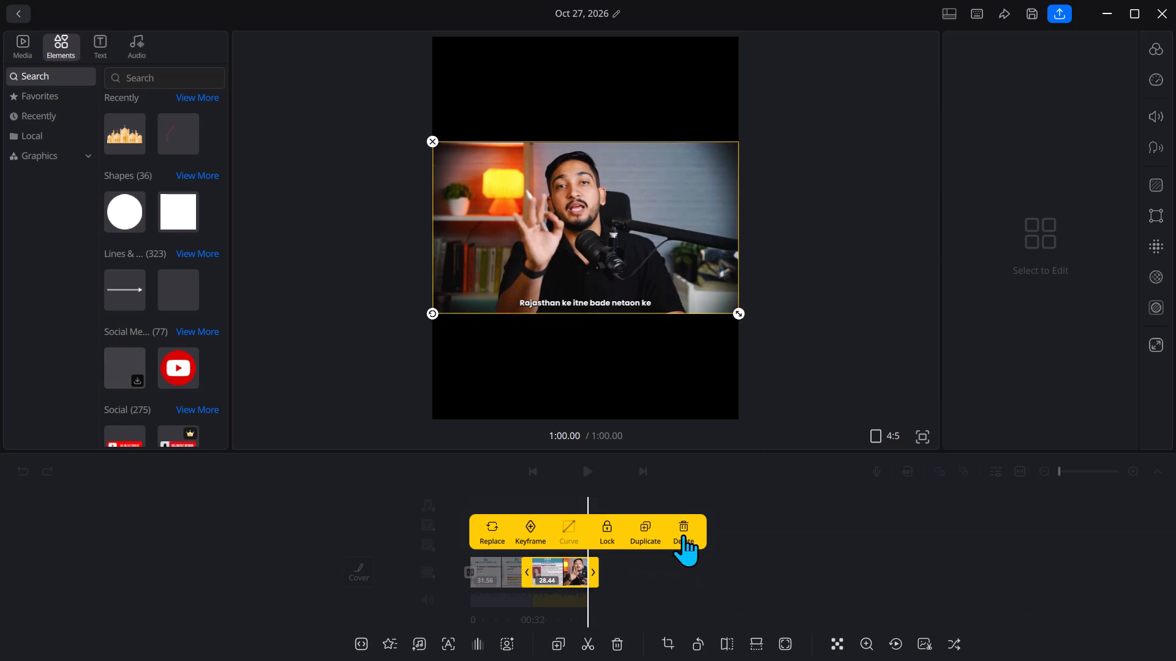
click(790, 413)
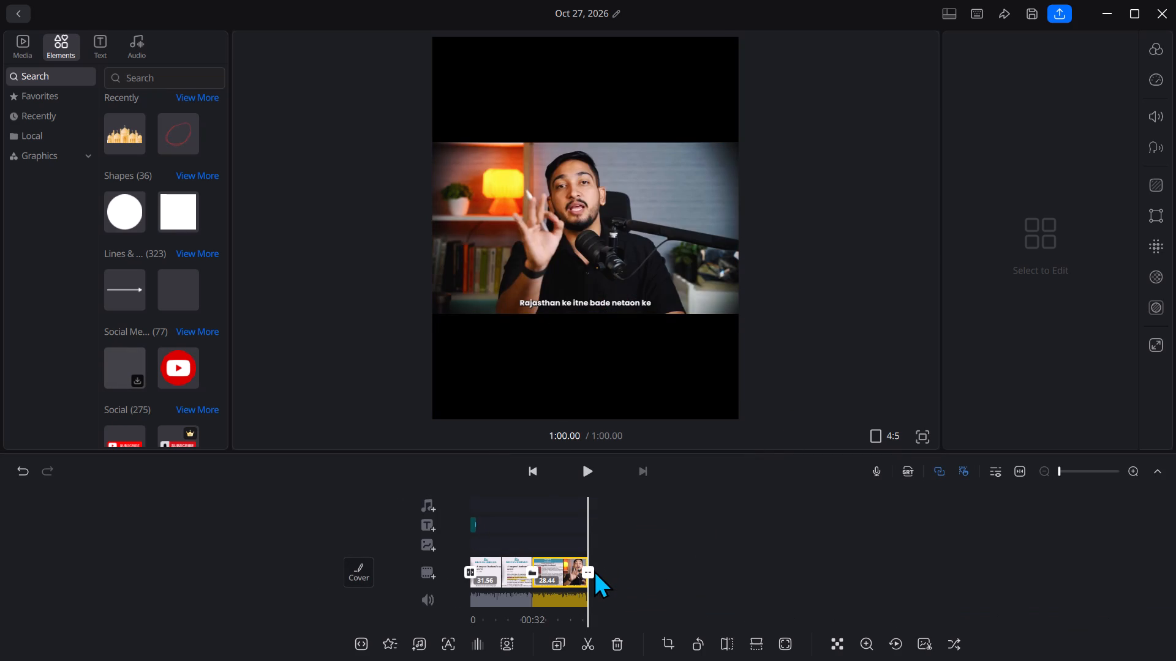
Apply the Vertical transition to the end of the last clip.
click(594, 569)
click(544, 518)
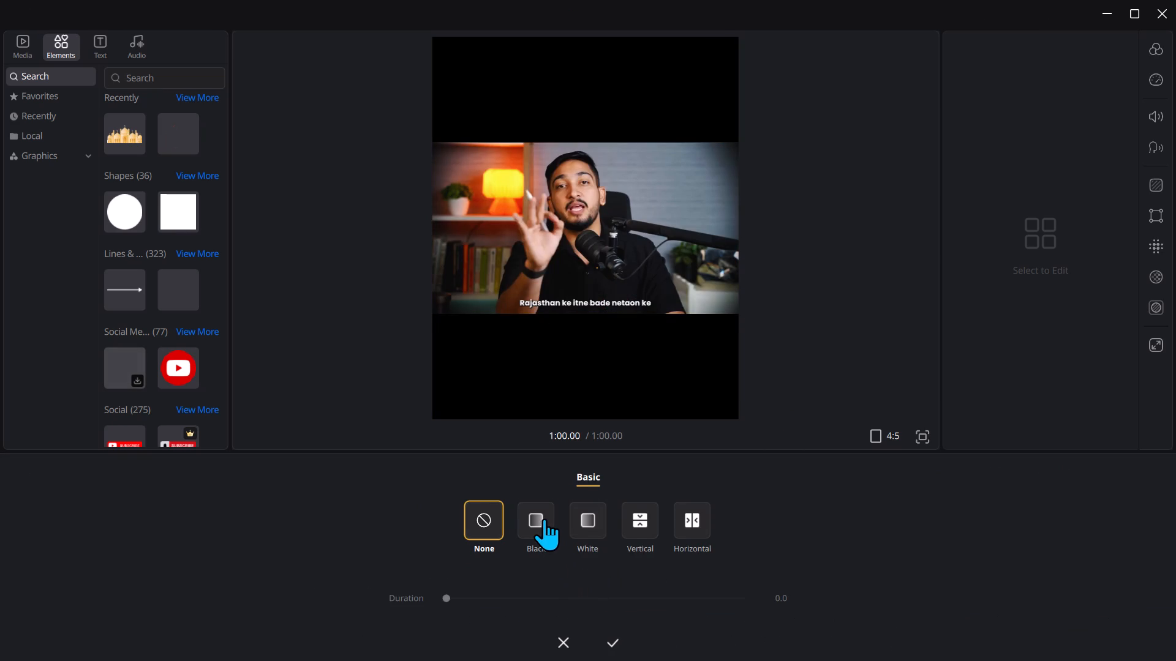
click(624, 644)
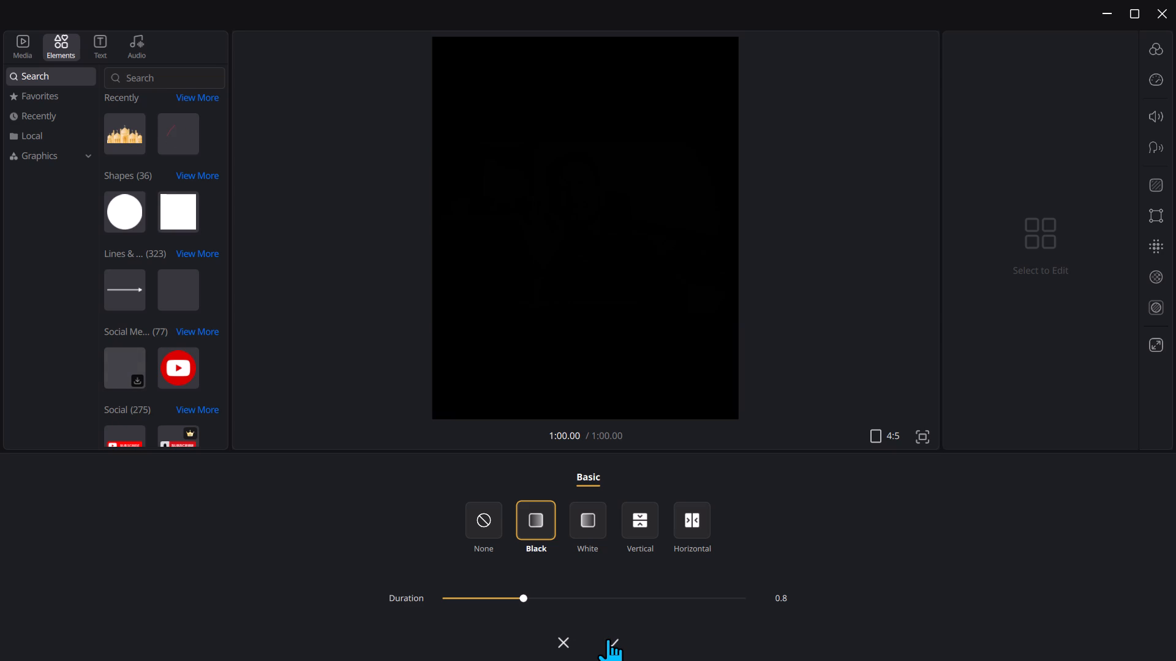
click(630, 531)
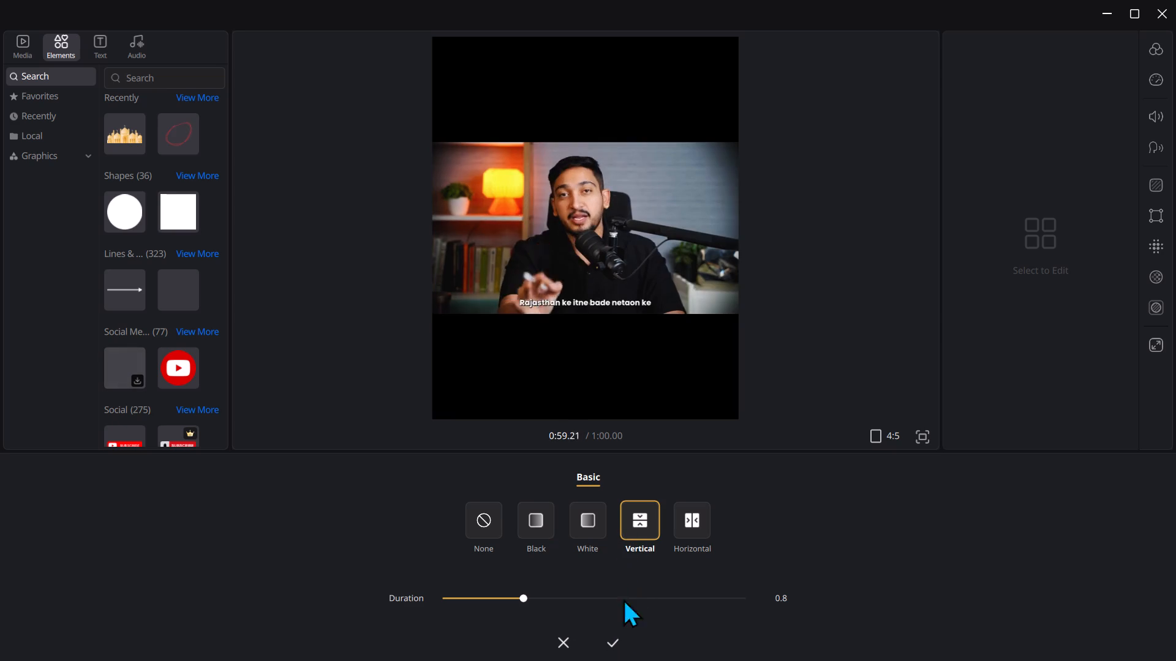
click(606, 643)
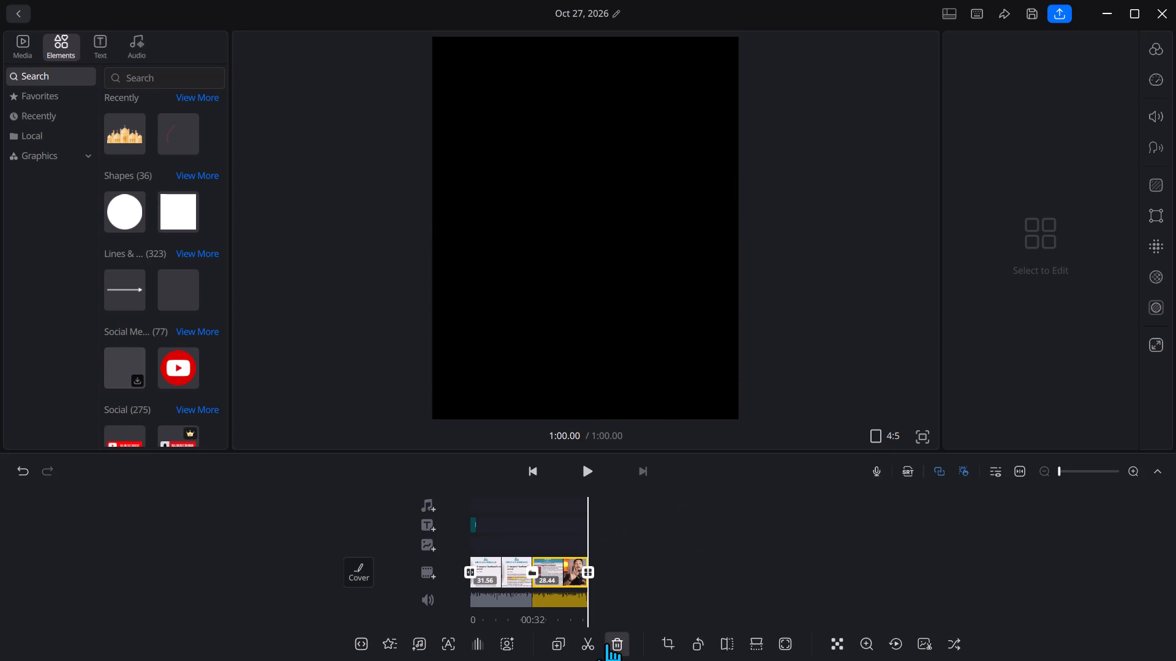
Play back the PART 4 video from its start to check the title and transitions.
drag(645, 575, 757, 569)
drag(757, 569, 908, 580)
key(space)
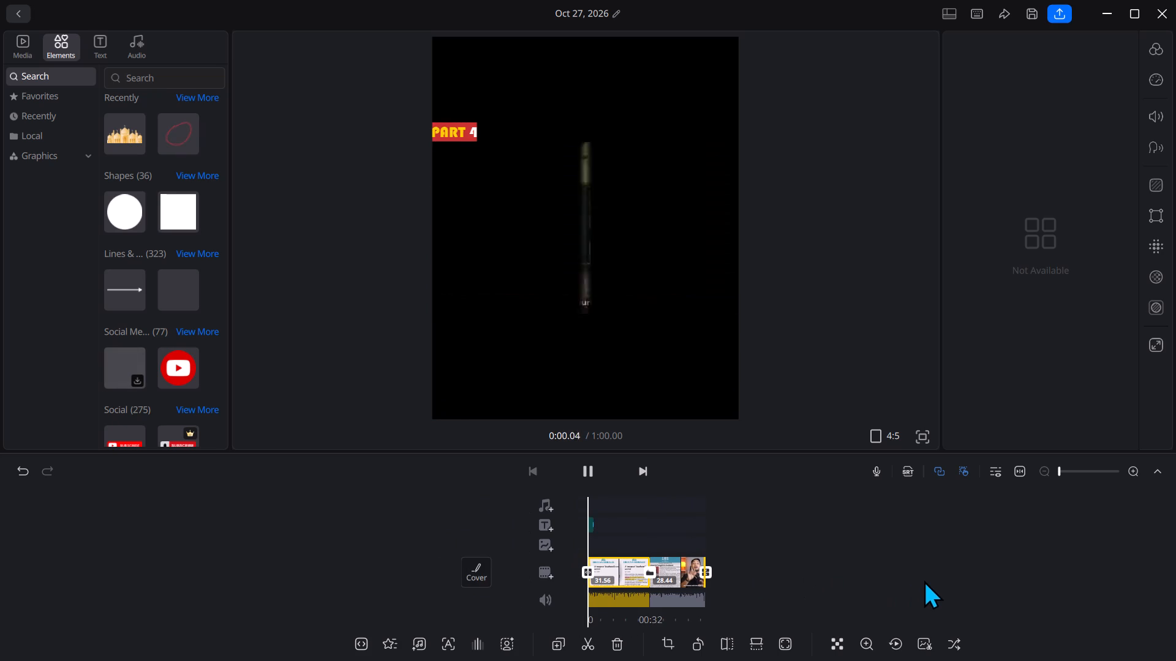
key(space)
drag(756, 368, 659, 409)
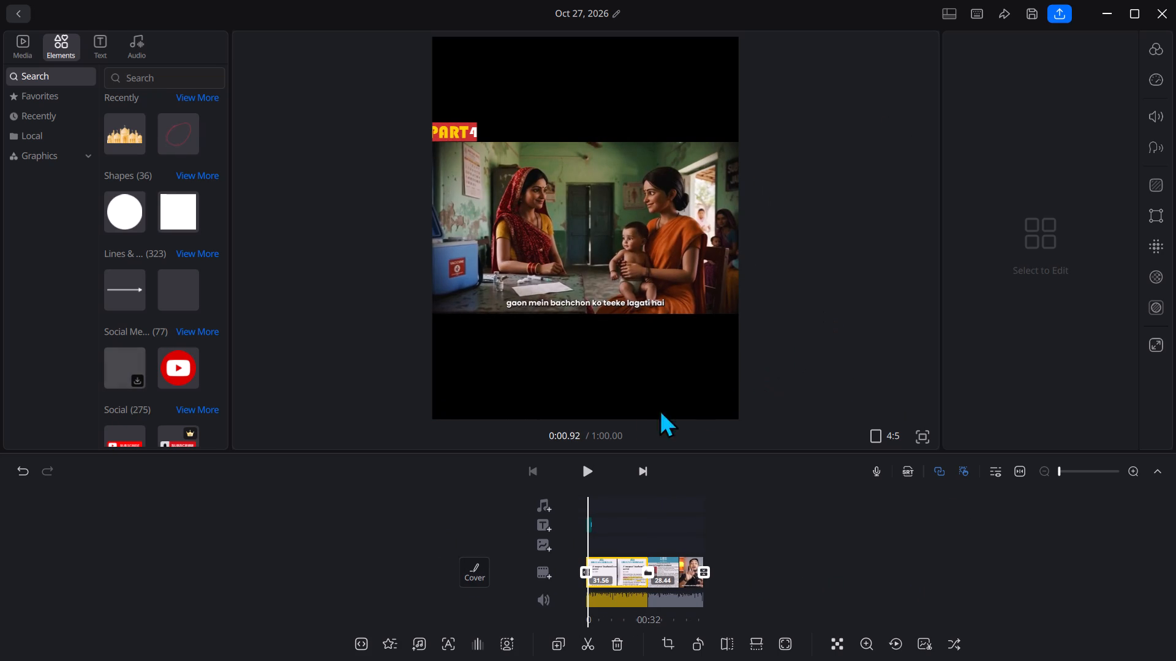
drag(659, 409, 608, 416)
click(584, 478)
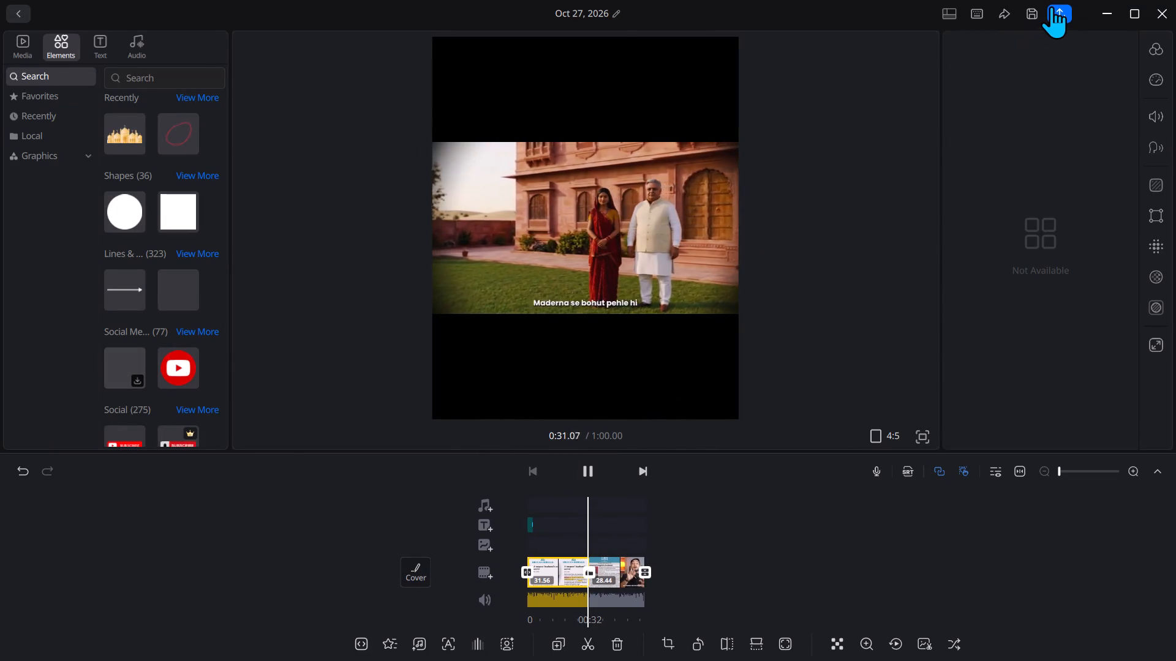
Export the one-minute PART 4 video to the Downloads folder.
click(837, 534)
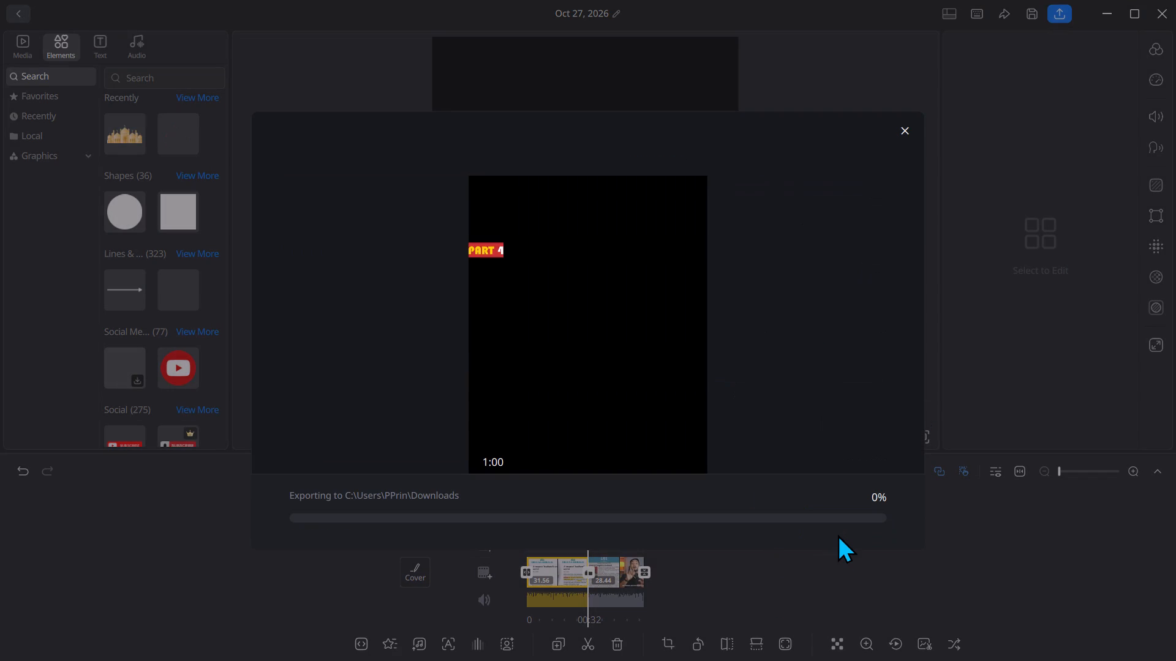
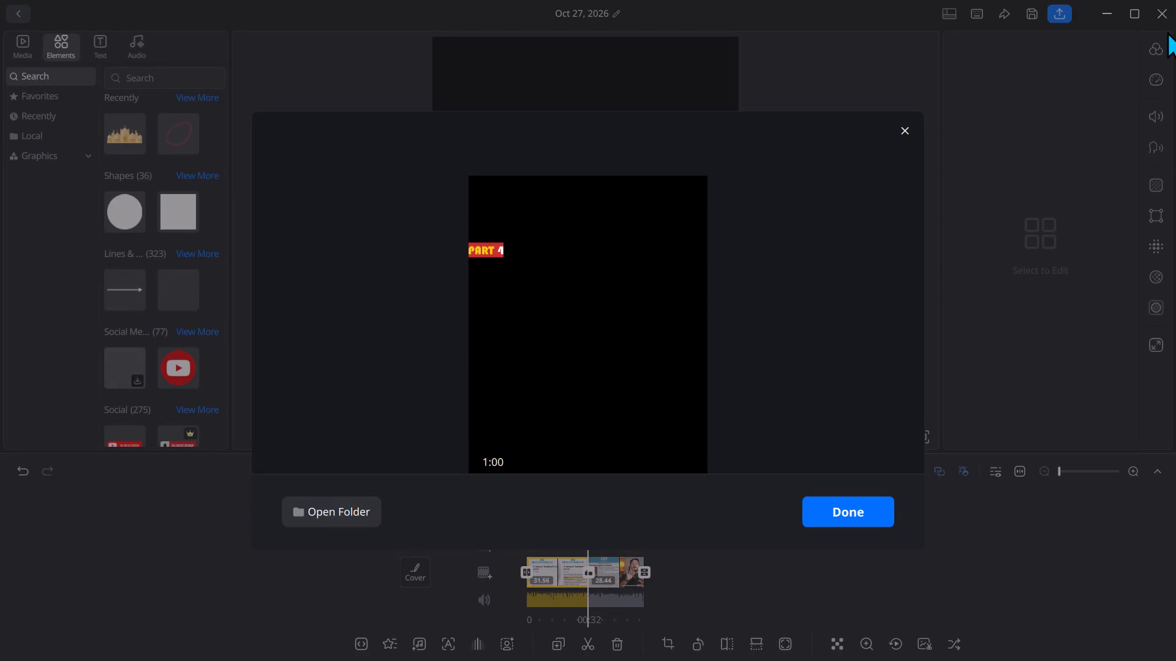
Open the folder that contains the exported PART 4 video.
click(362, 512)
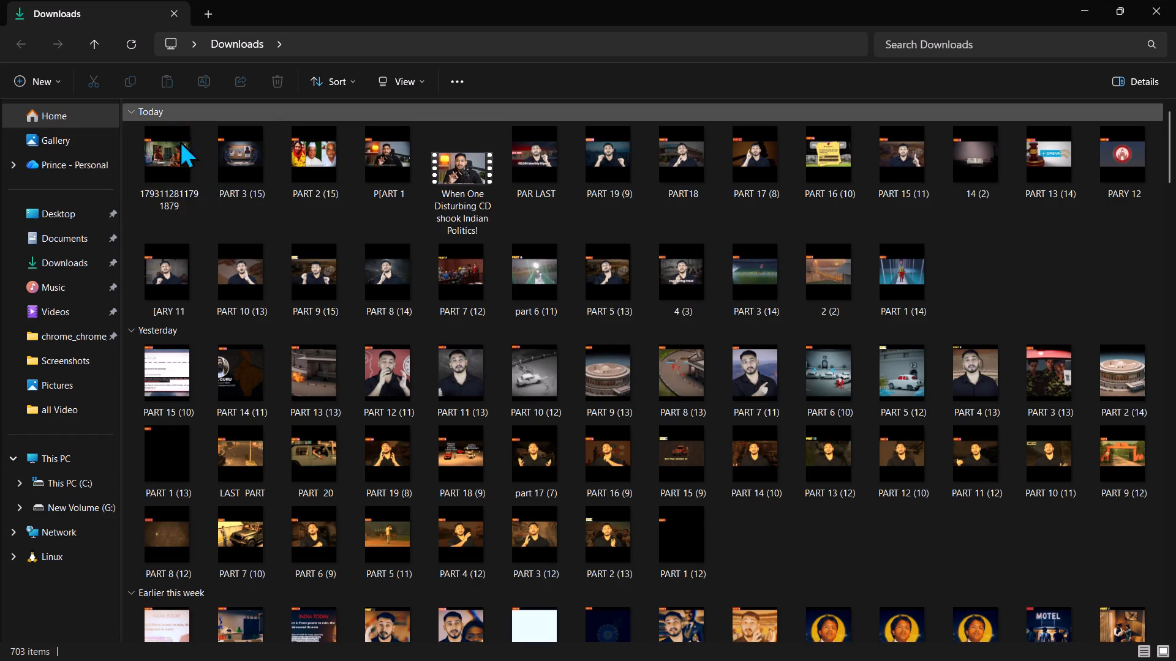
Check the Bluetooth devices in the system's quick settings.
click(1027, 644)
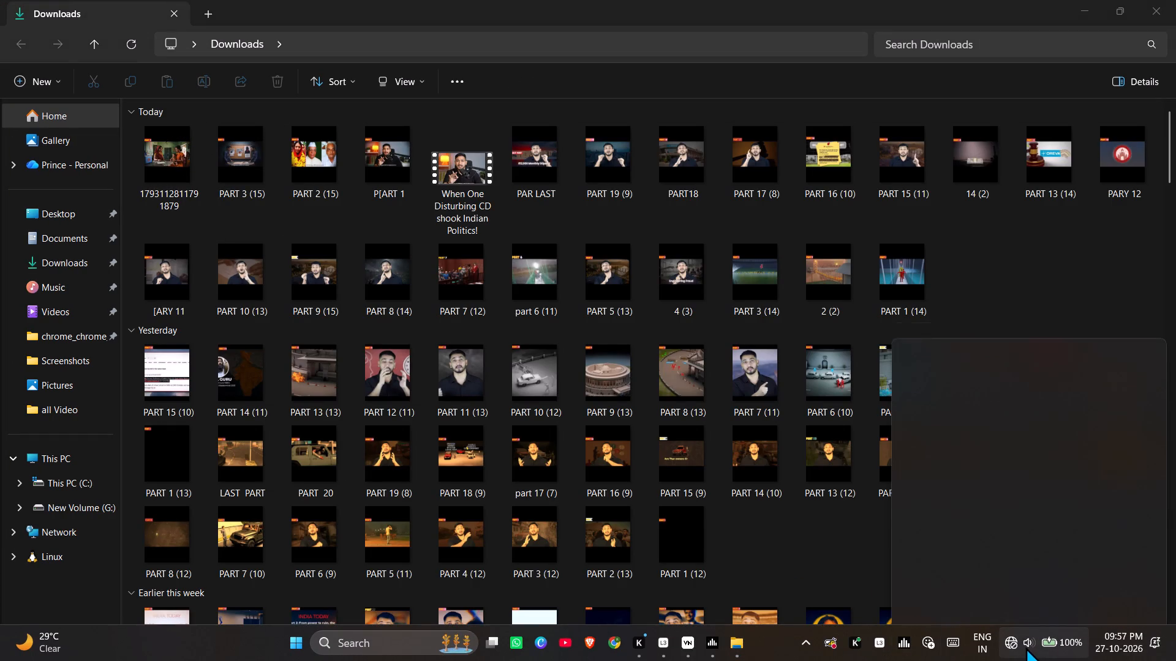
click(1064, 364)
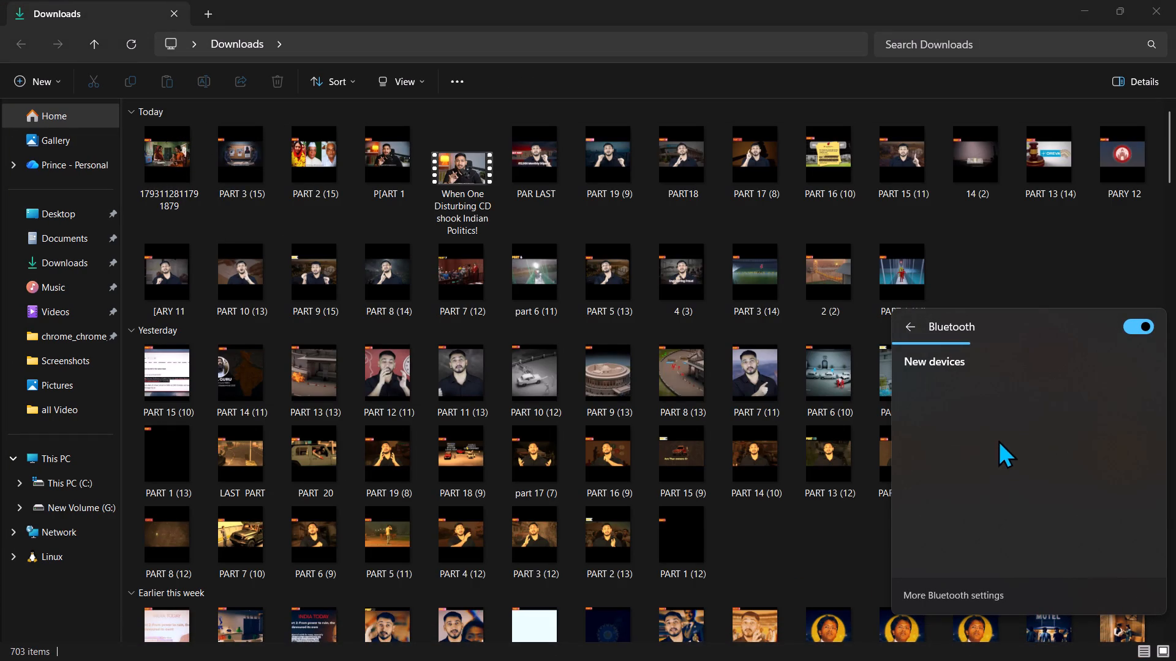
click(1135, 327)
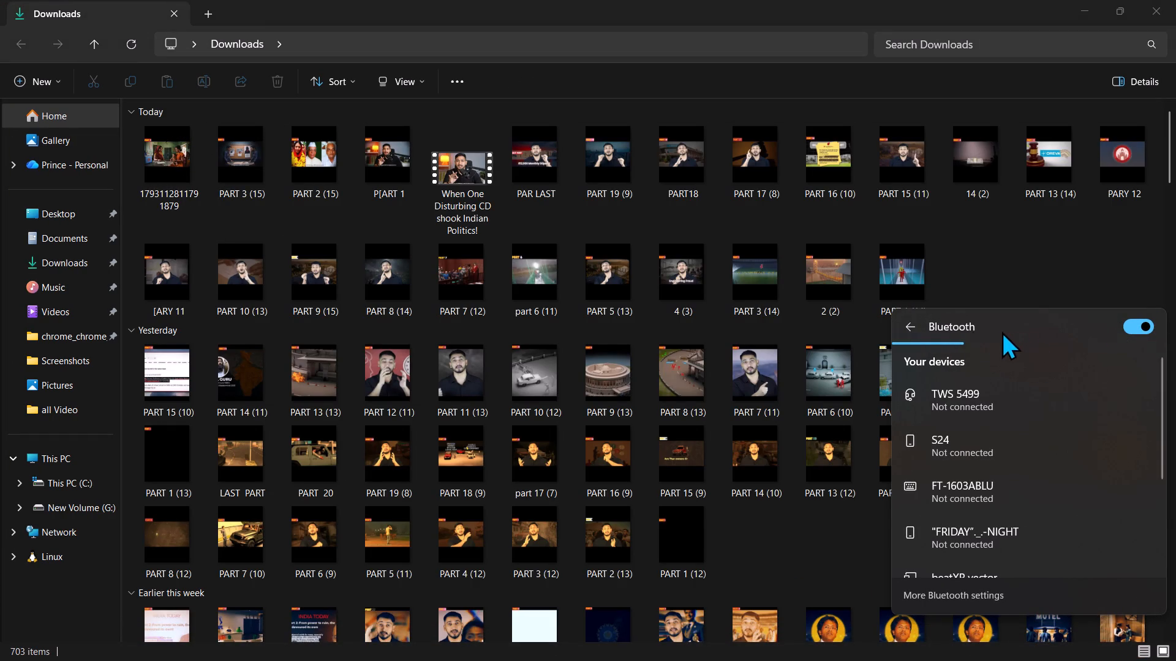
click(884, 330)
click(918, 326)
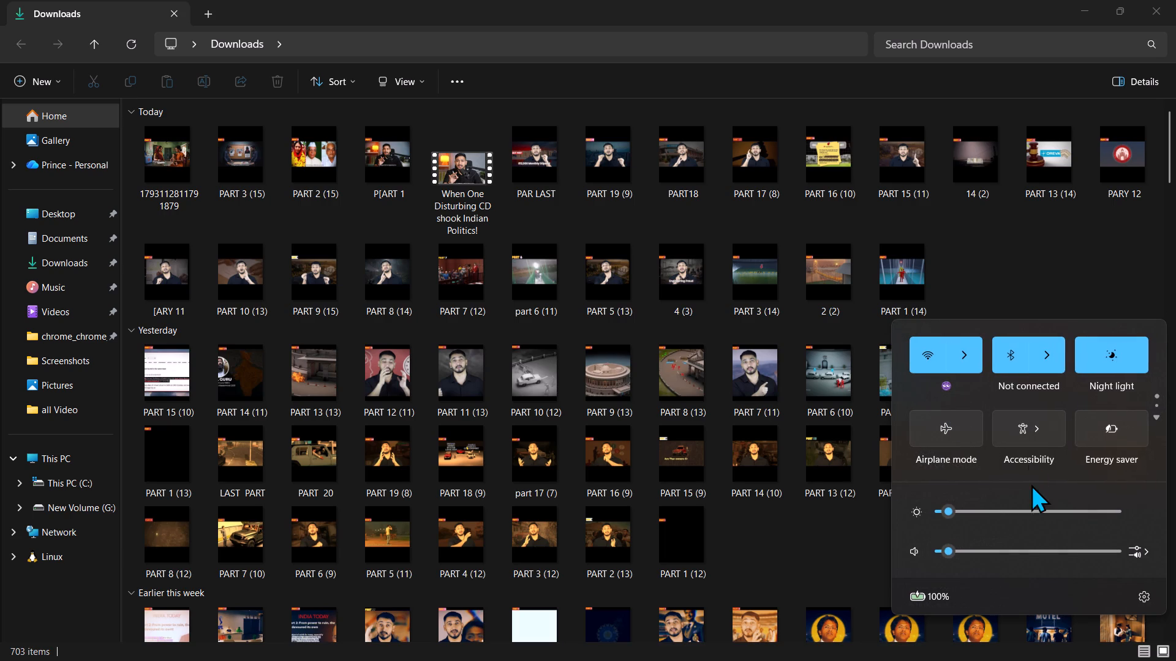
Set the screen brightness to about 45 in the system's quick settings.
drag(1039, 493, 1056, 510)
drag(1051, 510, 1019, 523)
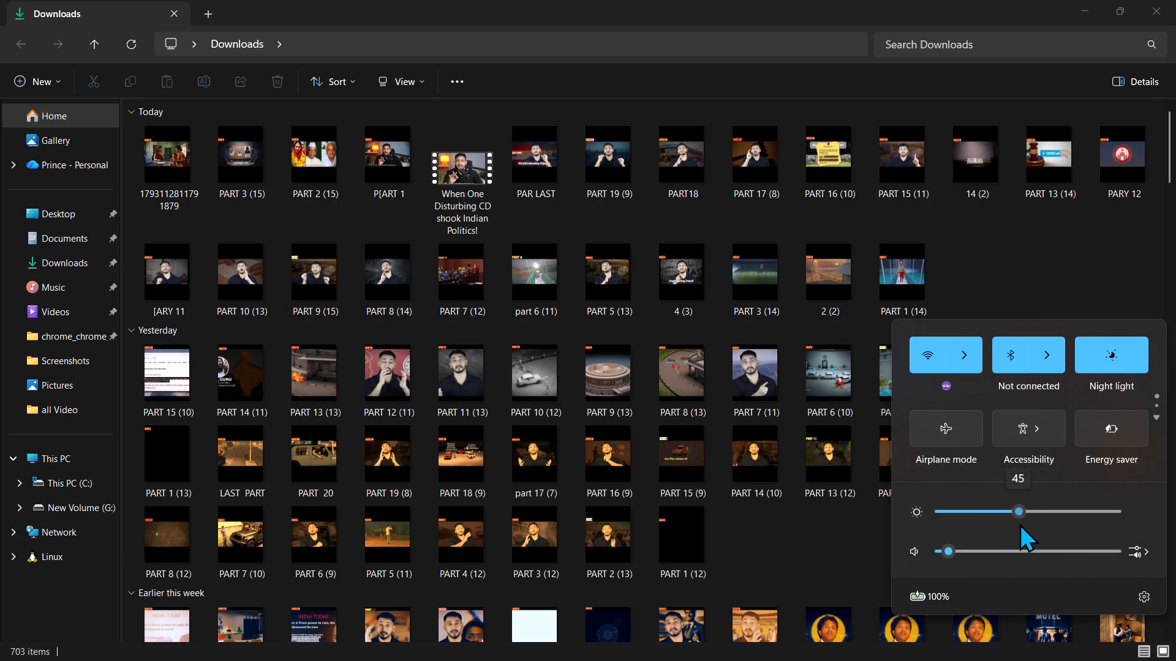
drag(1019, 523, 1018, 523)
Rename the newly exported video in the Downloads folder as PART 4, accepting a numbered name.
click(132, 42)
right_click(165, 173)
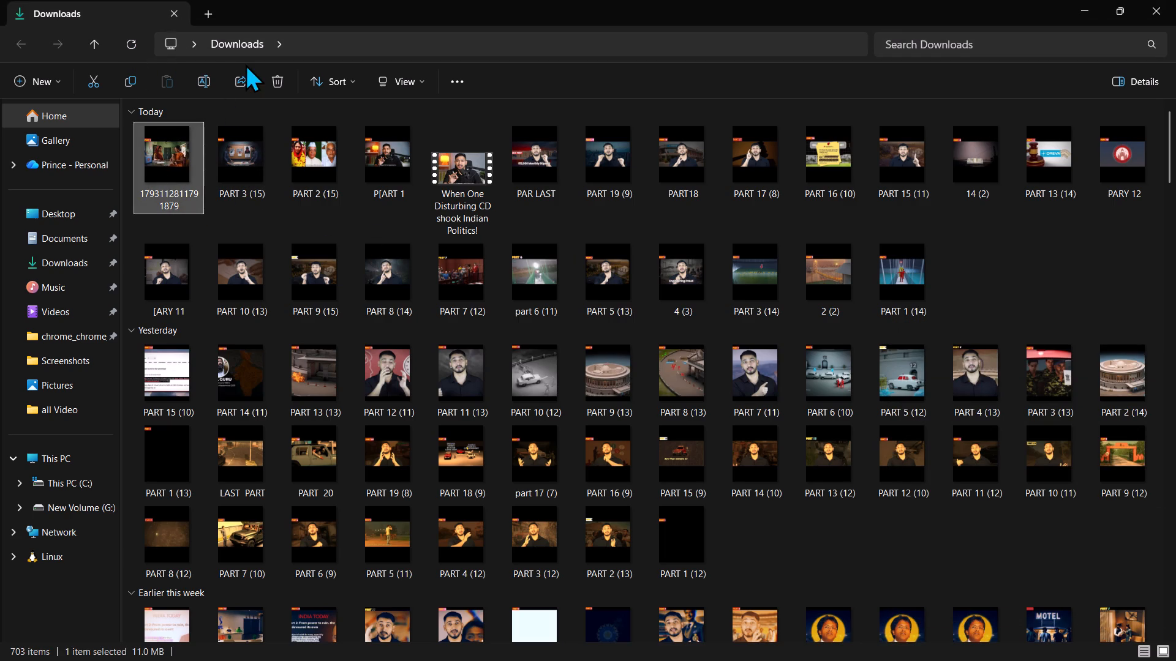
click(286, 144)
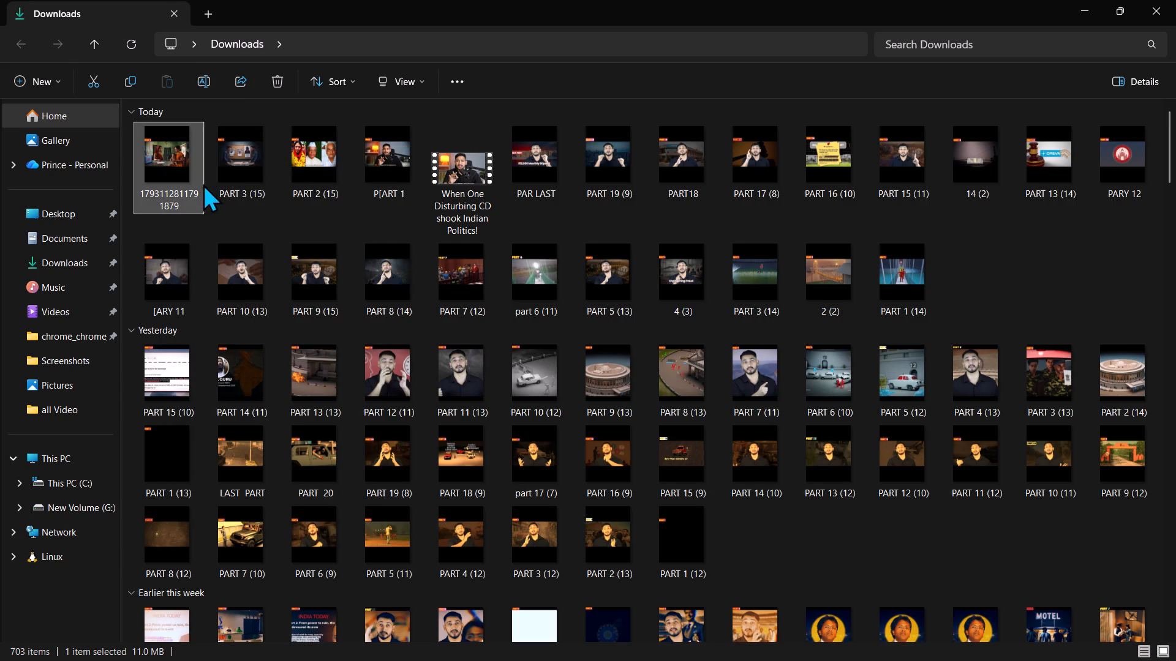
right_click(188, 186)
click(208, 77)
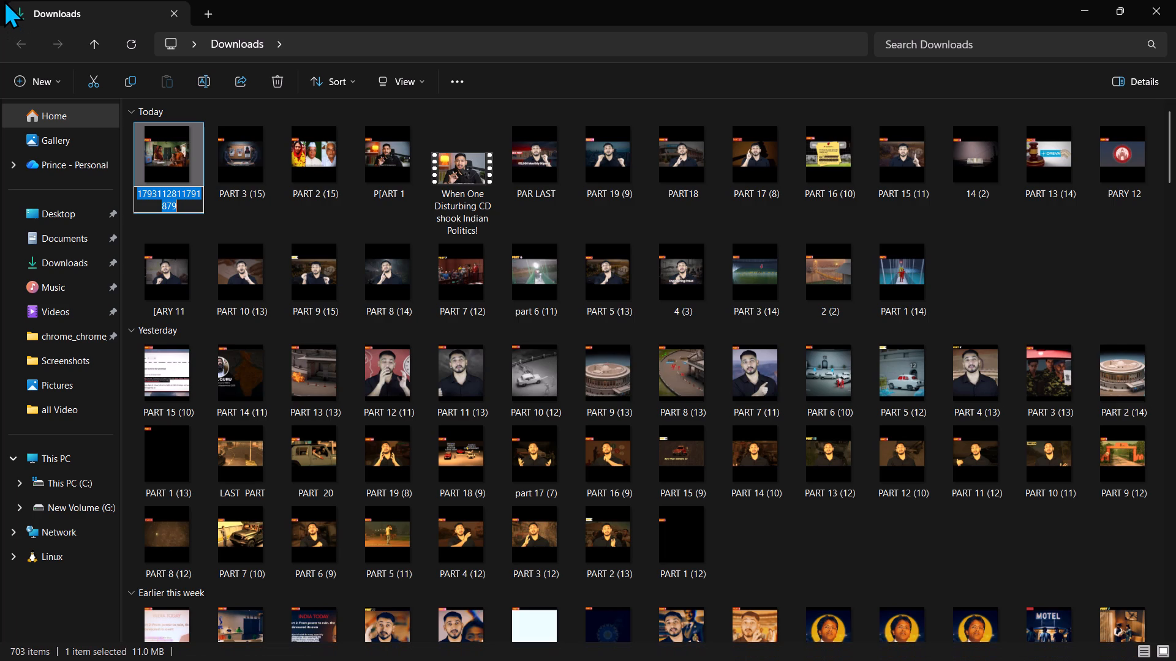
text(PA)
text(RT)
key(space)
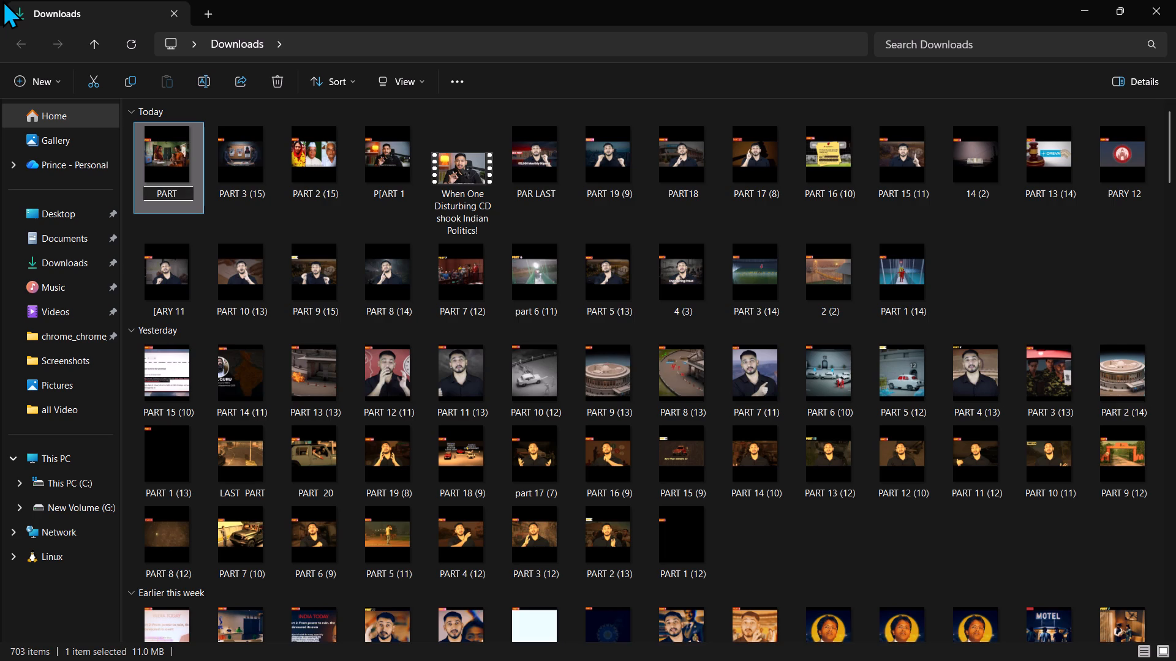
text(4)
key(space)
key(Return)
key(Return)
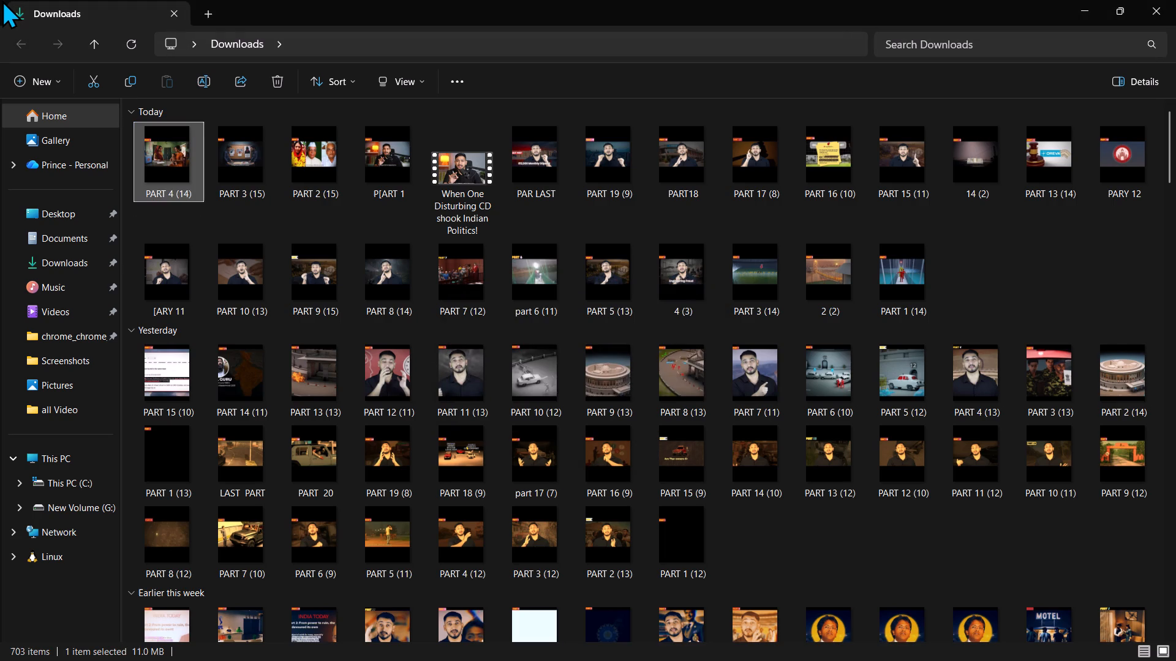
Close the Downloads folder, switch back to VN and finish the completed export.
scroll(0, 0, up, 4)
click(551, 0)
key(Return)
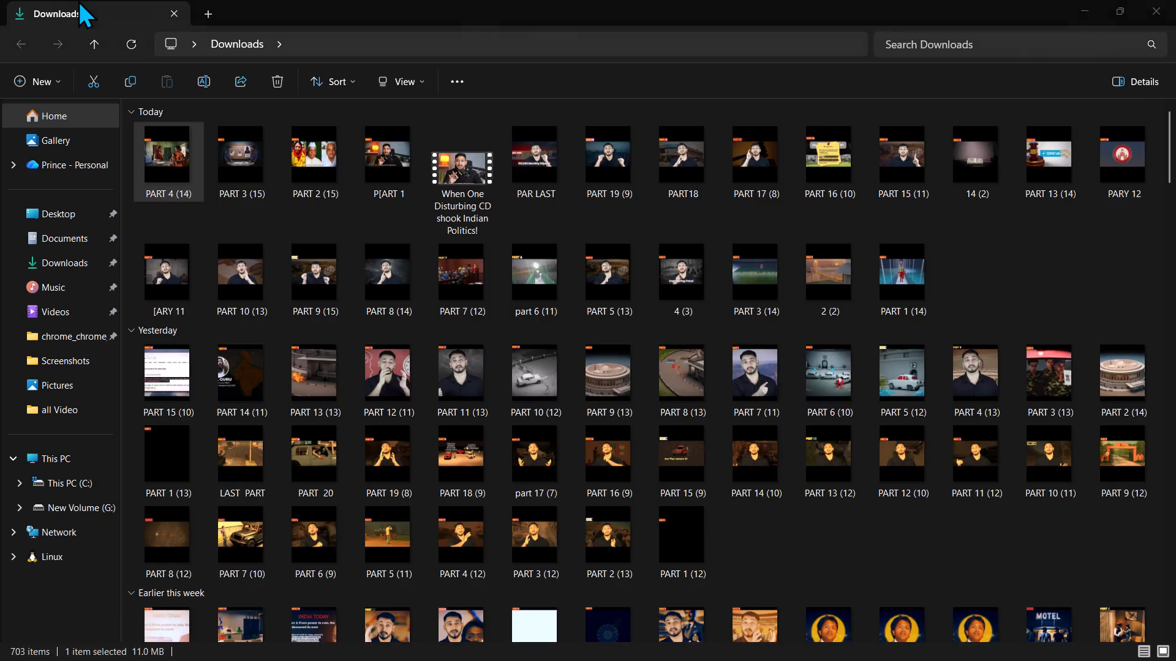
click(1175, 0)
click(1175, 11)
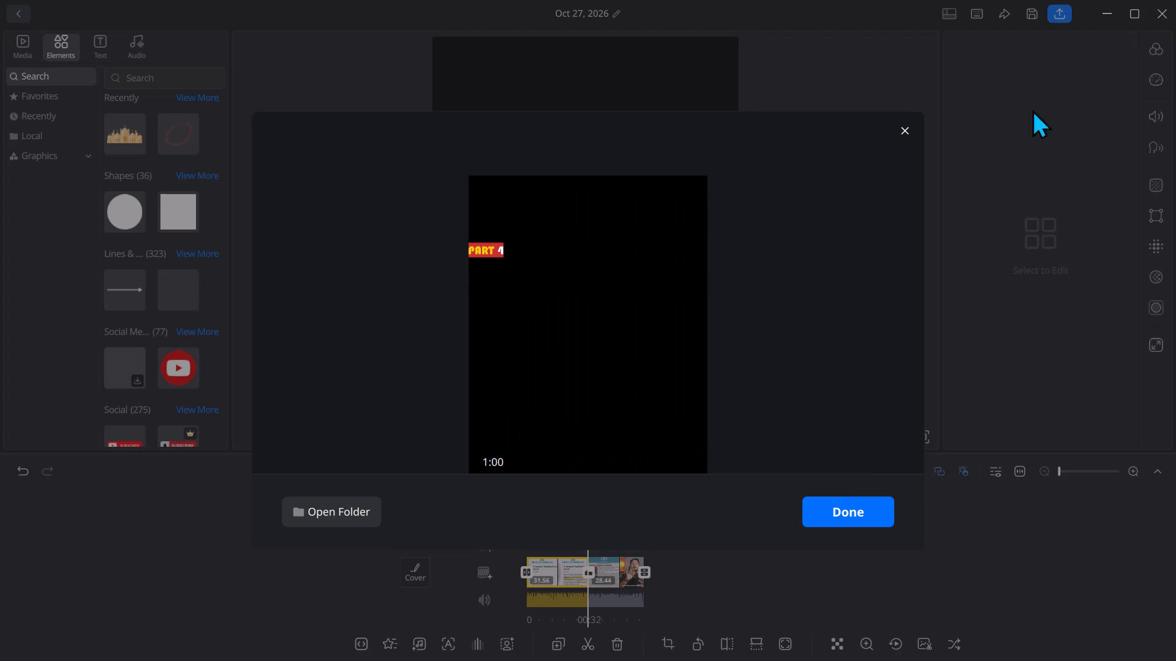
click(842, 509)
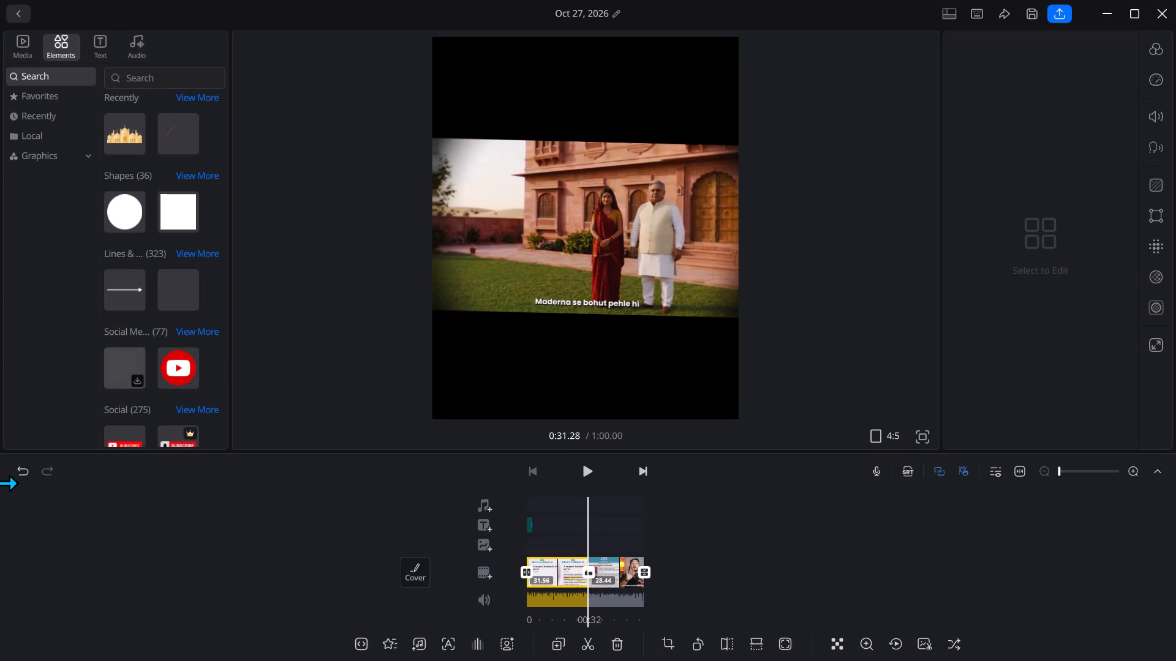
Undo the end transition and the deletion of the footage after the one-minute mark.
click(11, 473)
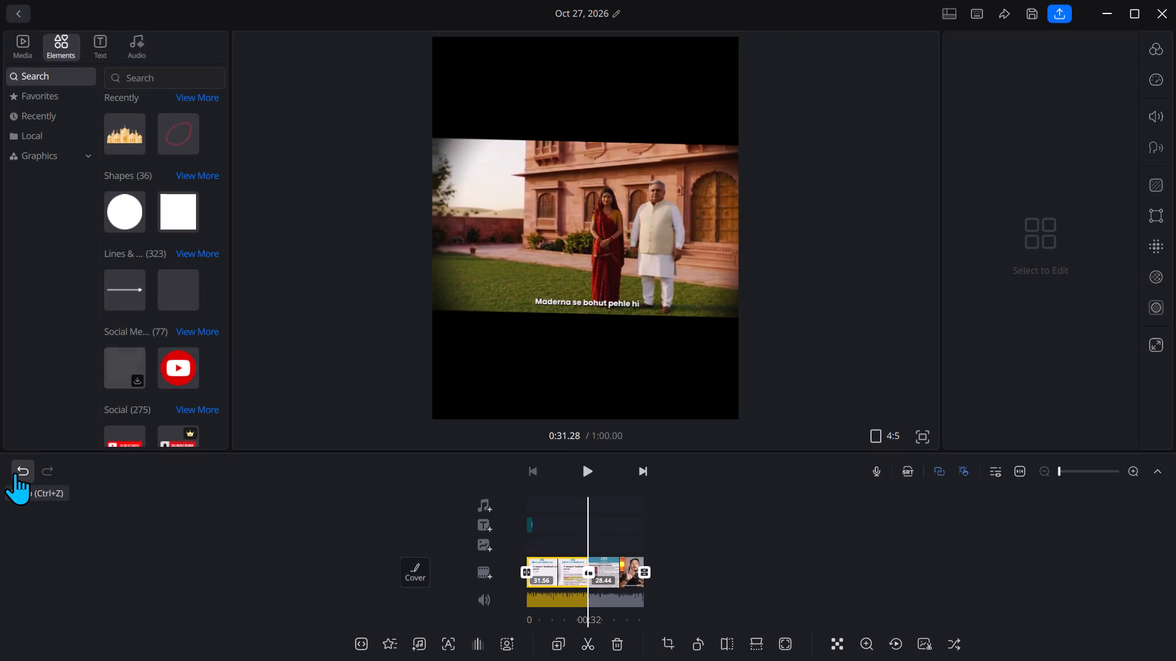
click(15, 472)
click(15, 472)
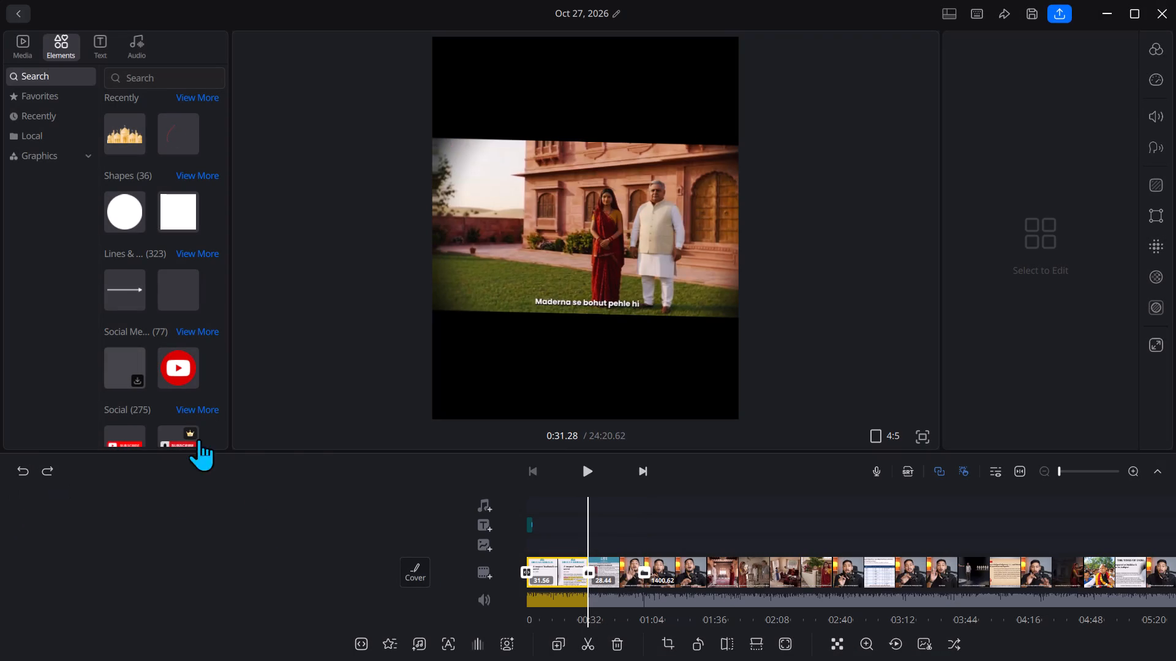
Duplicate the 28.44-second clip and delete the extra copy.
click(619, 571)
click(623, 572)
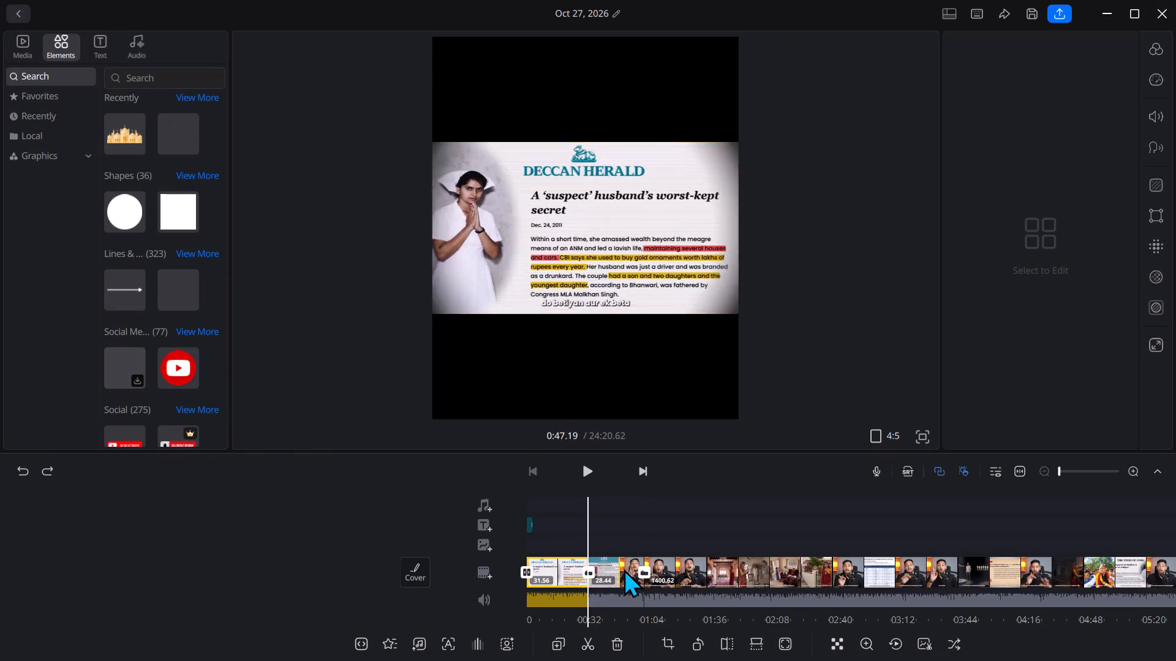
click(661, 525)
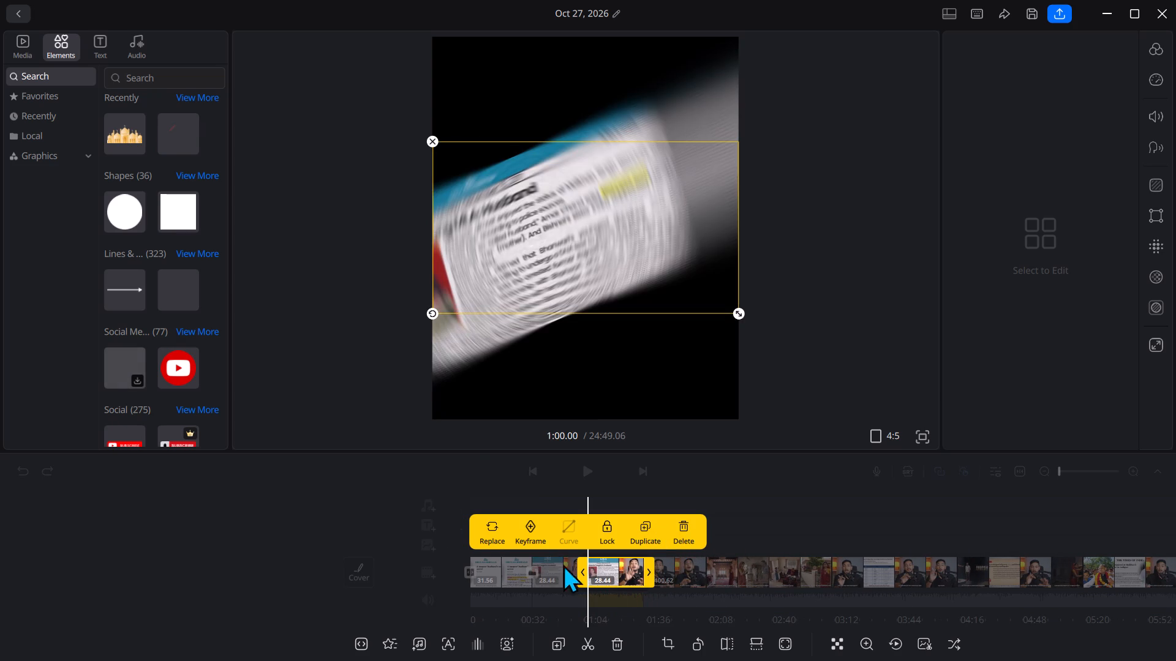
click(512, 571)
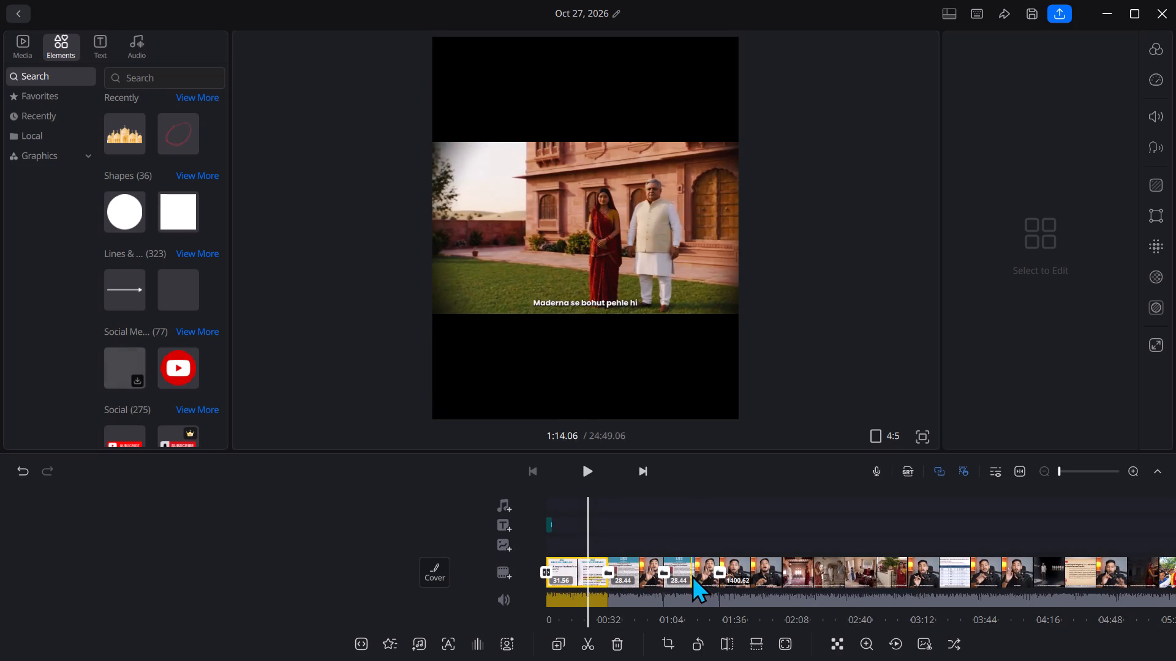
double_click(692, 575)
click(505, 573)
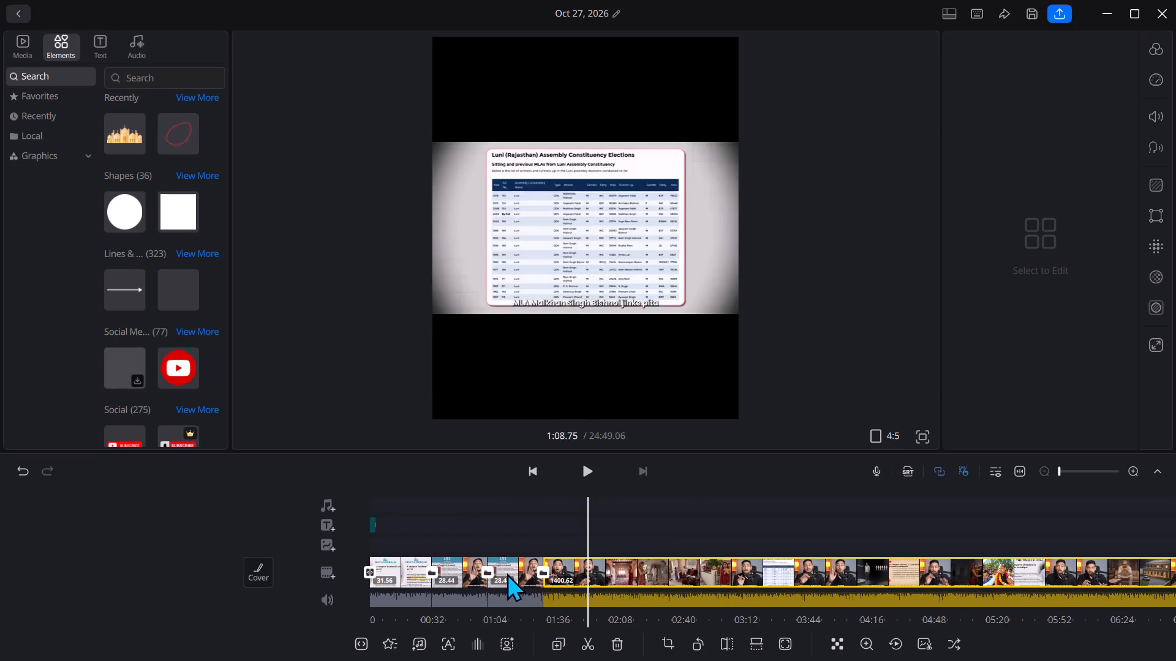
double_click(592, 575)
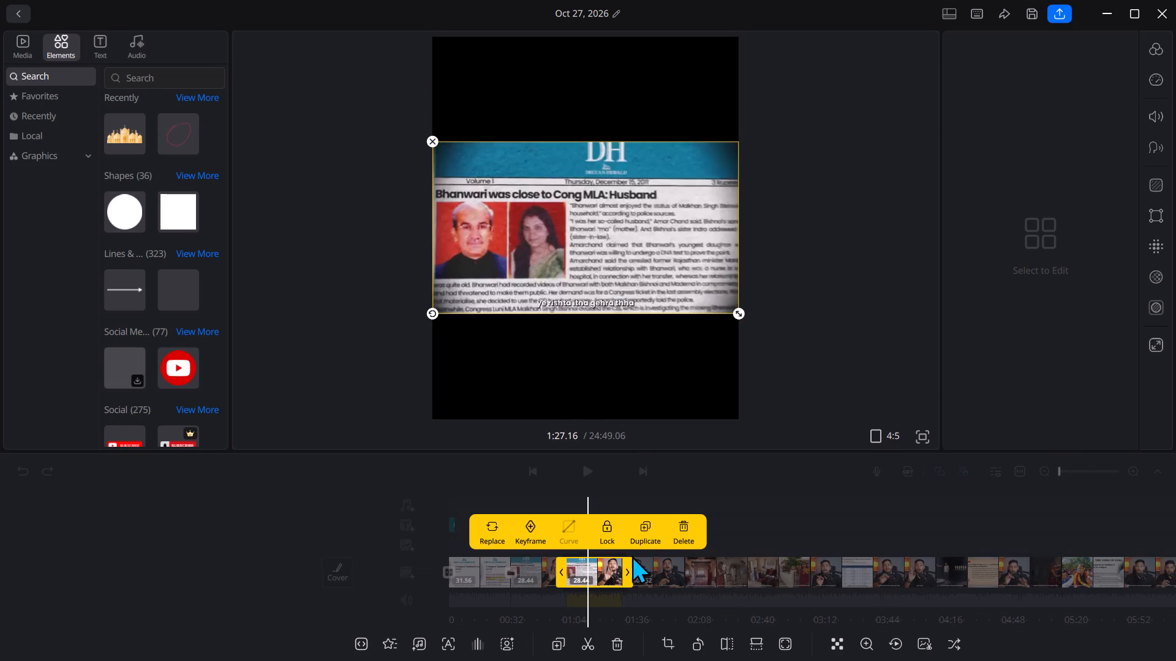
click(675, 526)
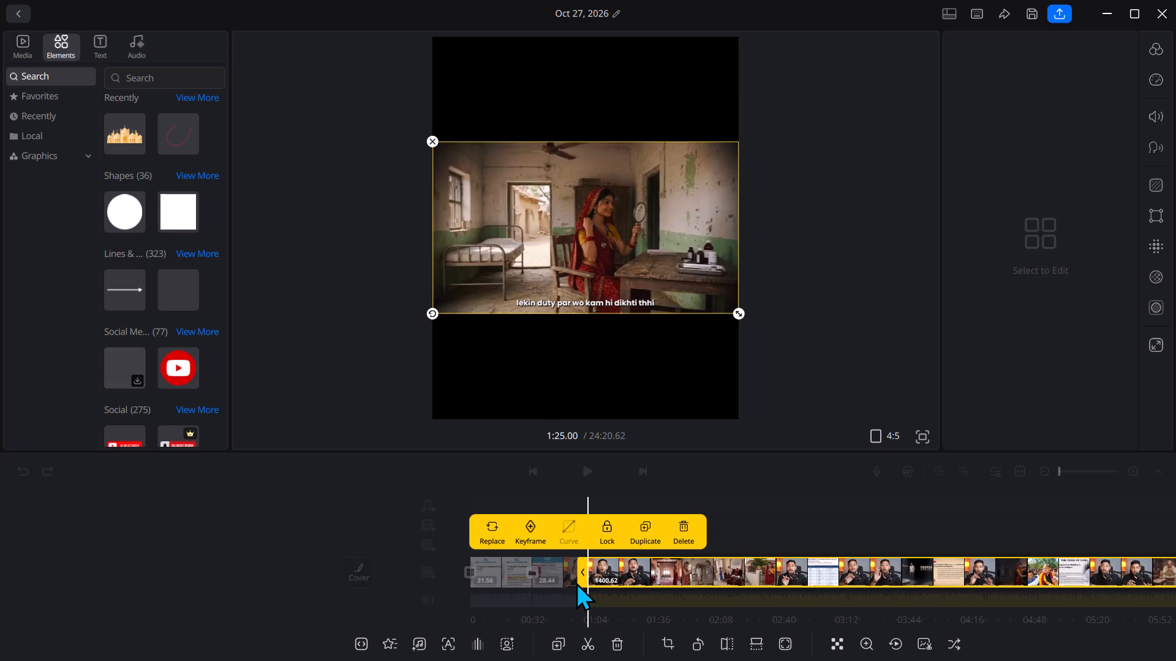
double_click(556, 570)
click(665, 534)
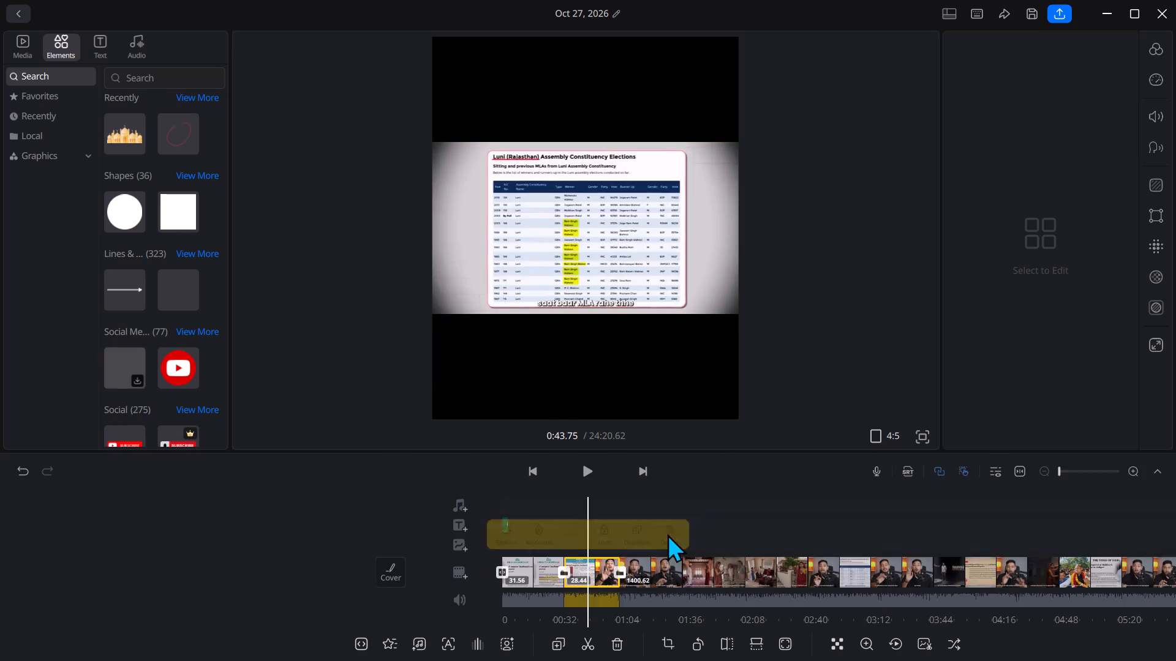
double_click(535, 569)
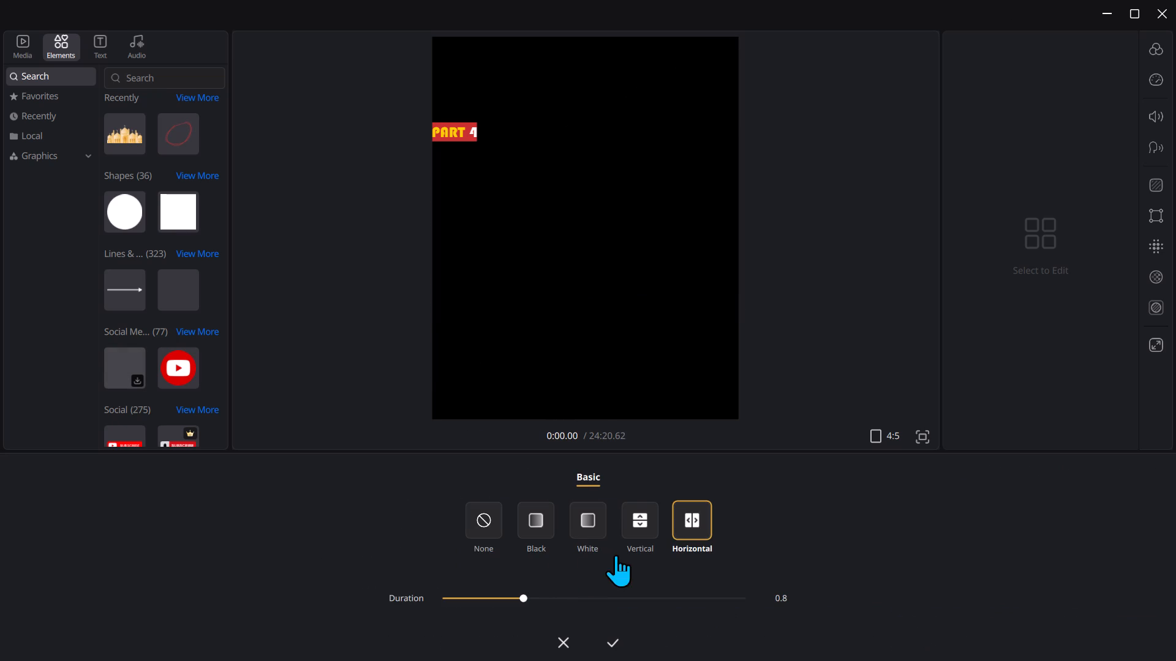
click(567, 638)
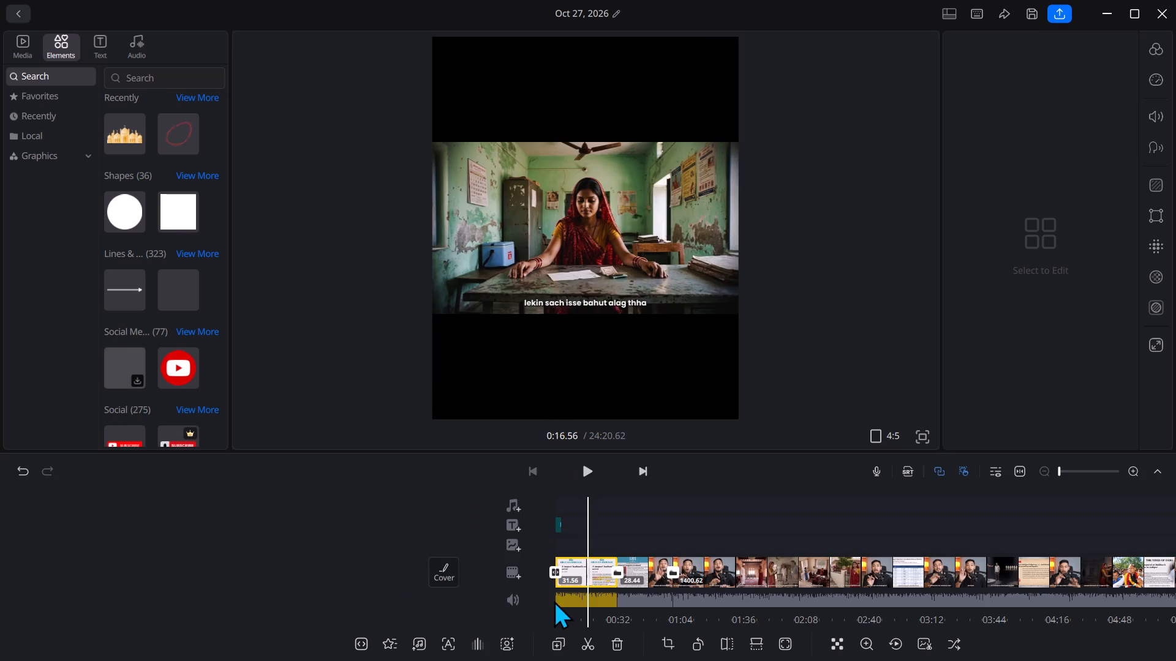
Delete the exported 31.56-second and 28.44-second PART 4 clips from the start of the timeline.
double_click(572, 566)
double_click(595, 580)
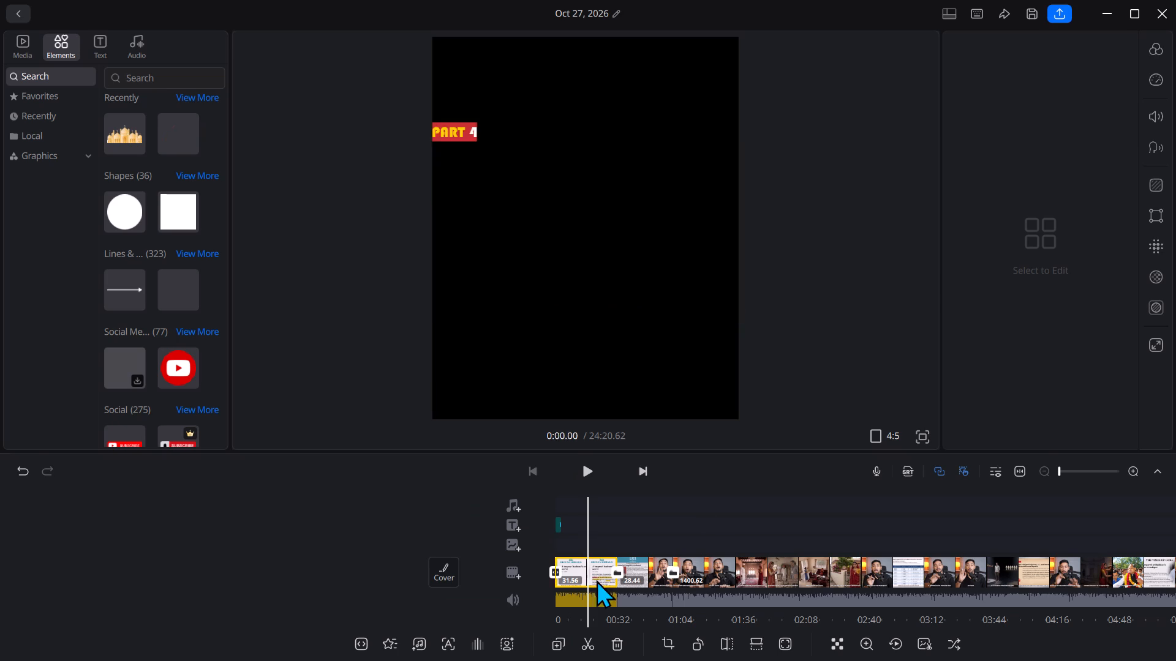
click(669, 529)
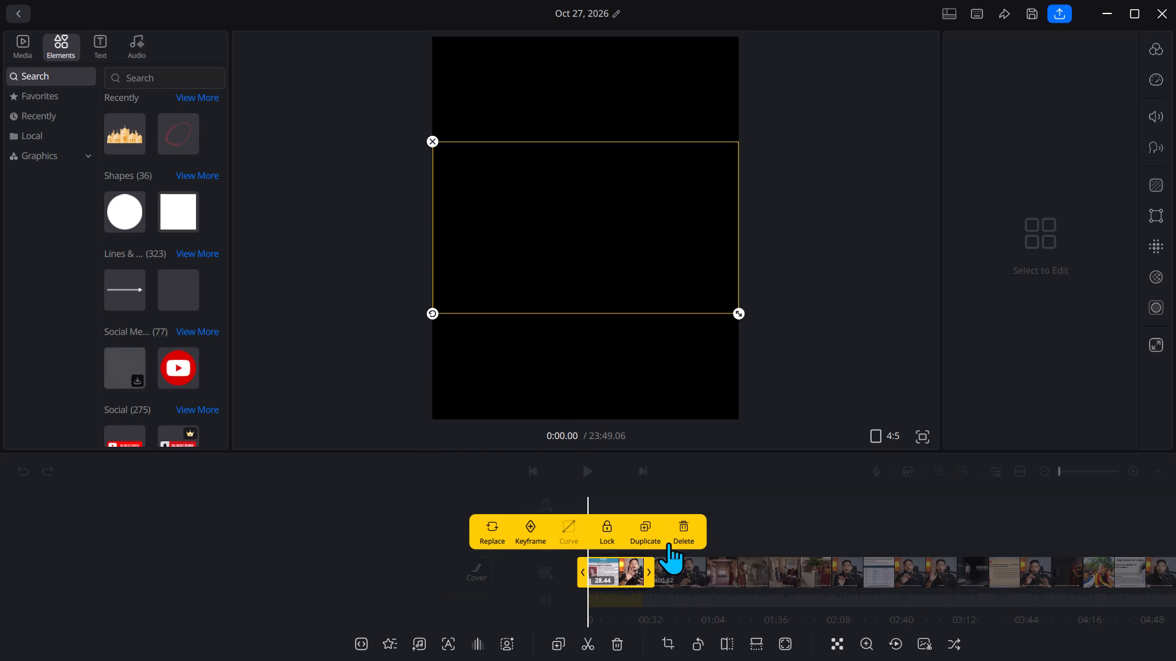
click(672, 536)
click(337, 509)
drag(429, 491, 1138, 184)
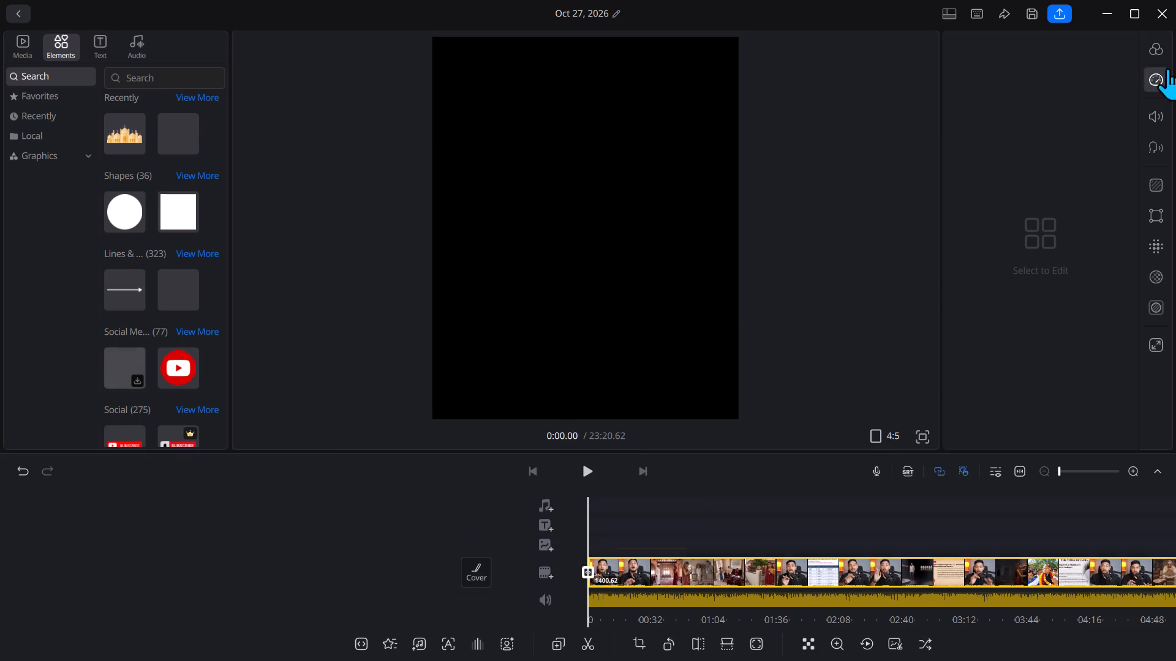
click(1111, 0)
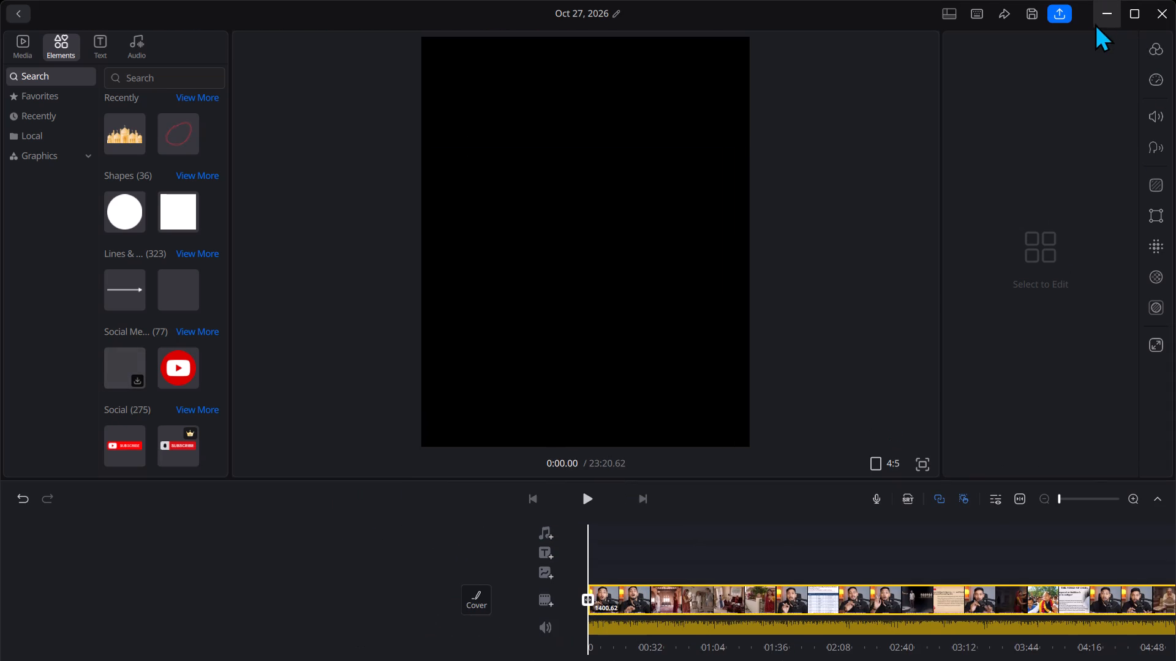